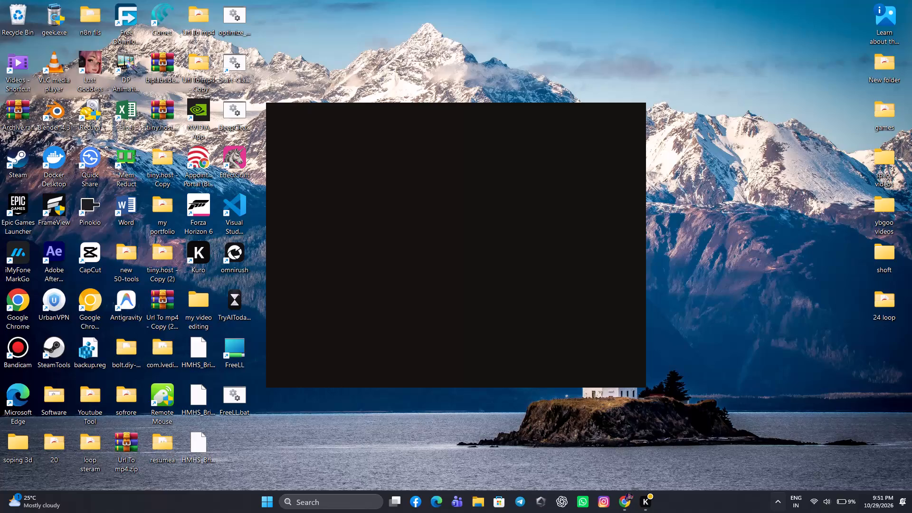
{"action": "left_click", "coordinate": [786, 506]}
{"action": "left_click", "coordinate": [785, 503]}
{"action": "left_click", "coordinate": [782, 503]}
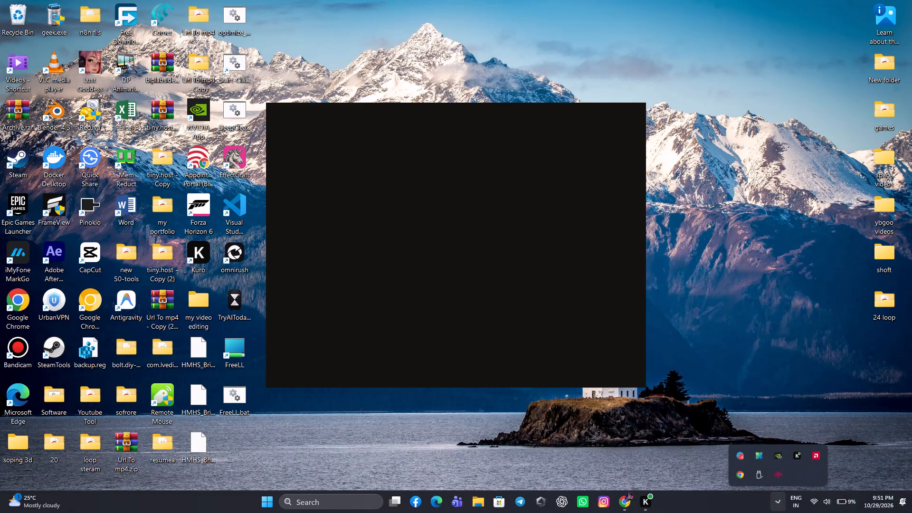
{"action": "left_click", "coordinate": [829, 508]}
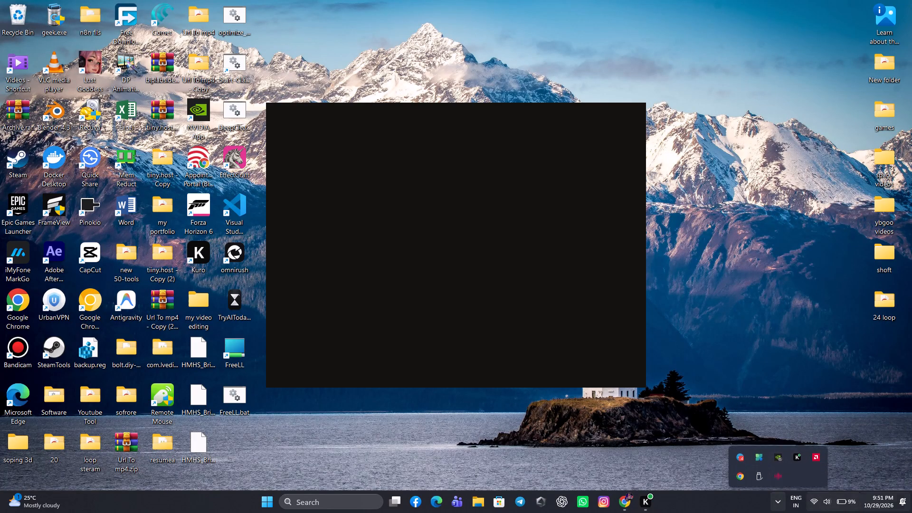
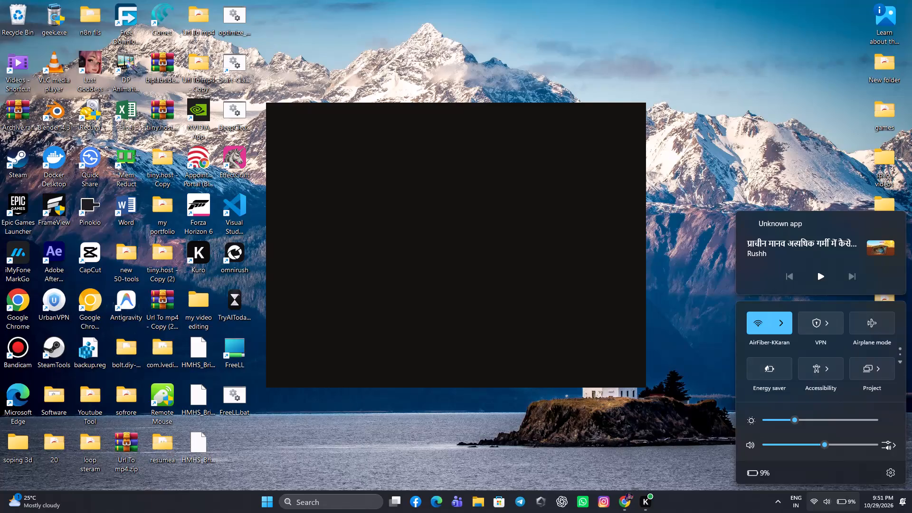
Connect the computer to the Vpn3 VPN and return to the desktop.
{"action": "left_click", "coordinate": [811, 323]}
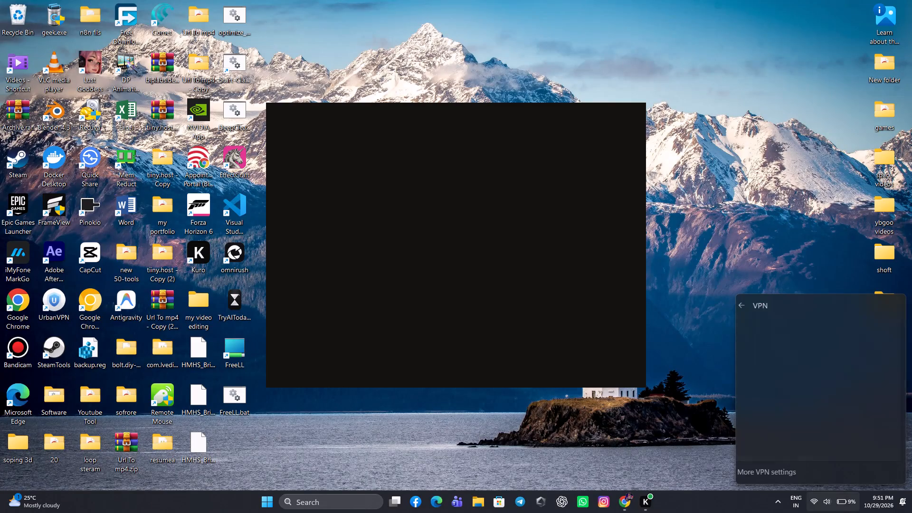
{"action": "left_click", "coordinate": [835, 364]}
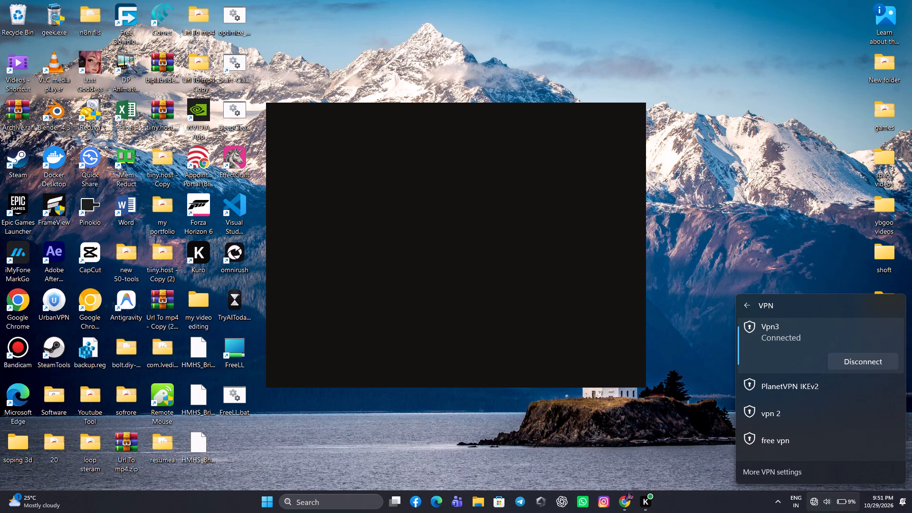
{"action": "left_click", "coordinate": [741, 54]}
Launch CapCut from the desktop.
{"action": "double_click", "coordinate": [95, 255]}
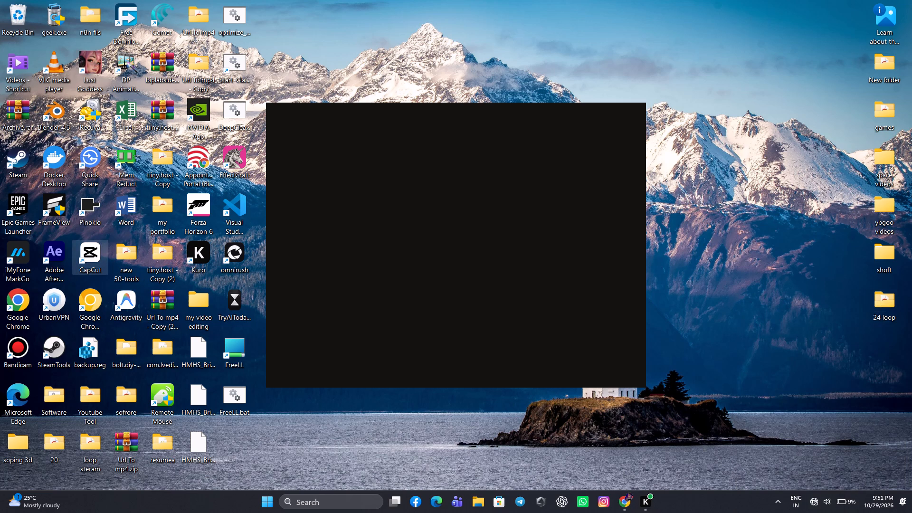
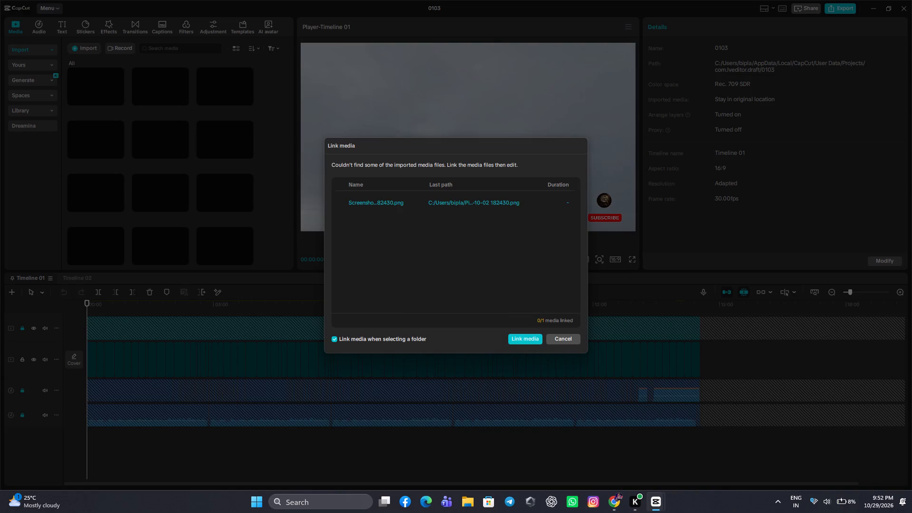
Dismiss the request to link the missing screenshot image without relinking it.
{"action": "left_click", "coordinate": [570, 340]}
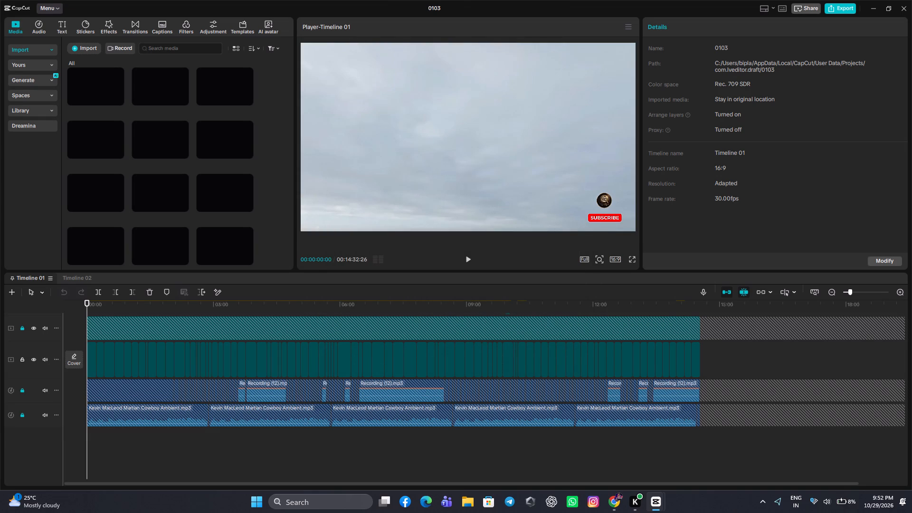
Select the Mix transition from the Classic category of the transitions library.
{"action": "left_click", "coordinate": [132, 26]}
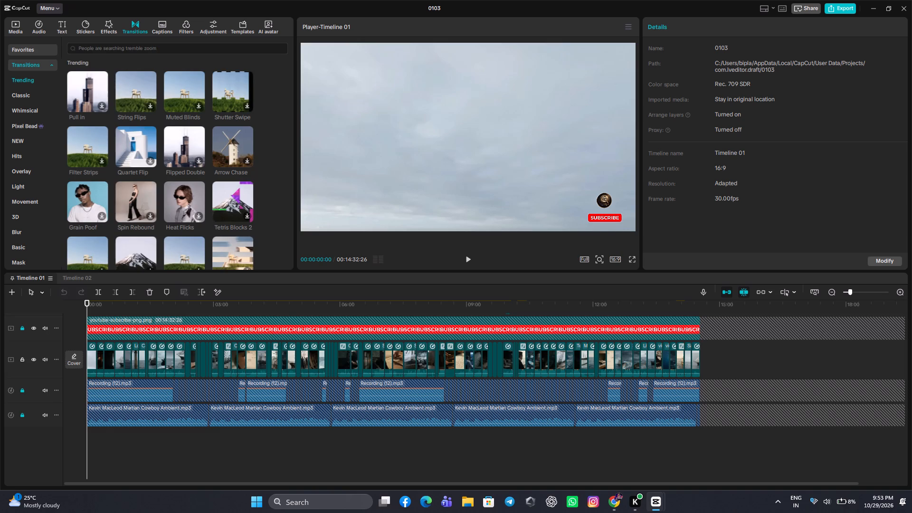
{"action": "left_click", "coordinate": [15, 96]}
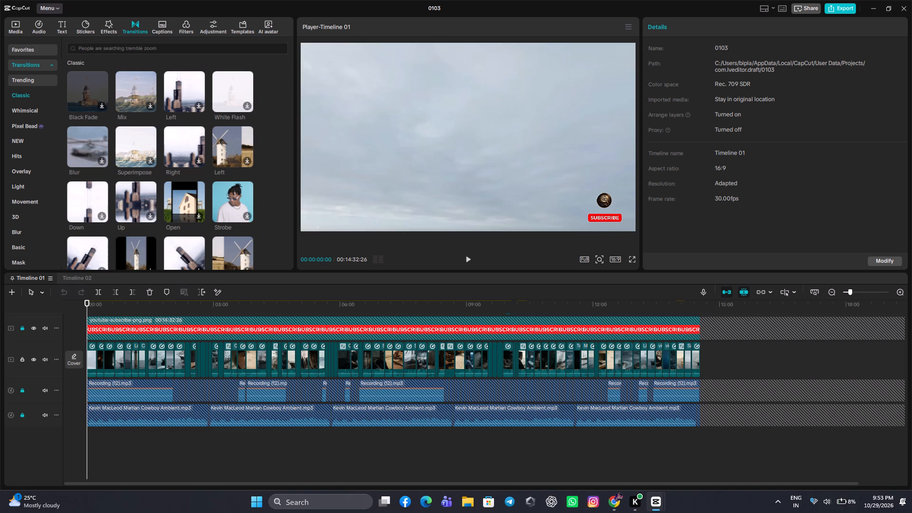
{"action": "left_click", "coordinate": [136, 86]}
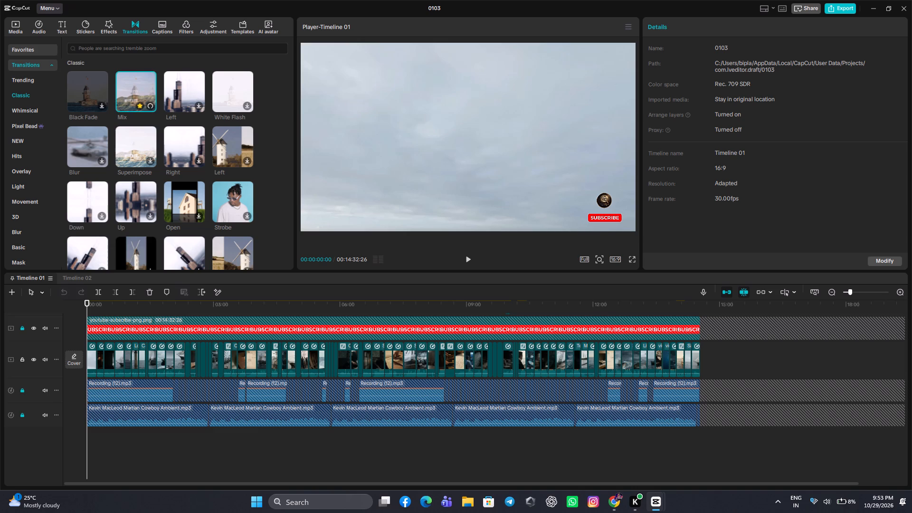
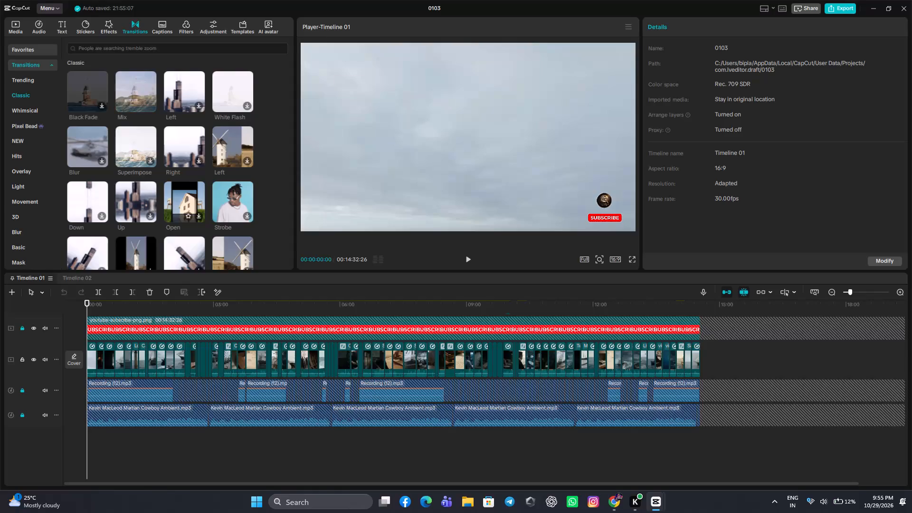
Unlock the subscribe-image overlay track, the voice recording track and the background music track.
{"action": "left_click", "coordinate": [22, 329]}
{"action": "left_click", "coordinate": [23, 387]}
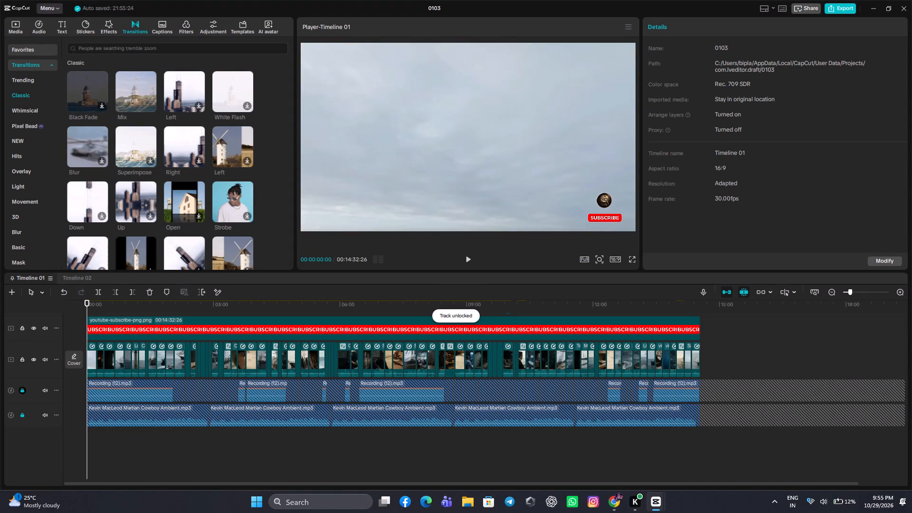
{"action": "left_click", "coordinate": [23, 415]}
Add the Mix transition at the first cut of the main video track, accepting duplicate frames for the short clips.
{"action": "scroll", "coordinate": [233, 389], "scroll_direction": "up", "scroll_amount": 3}
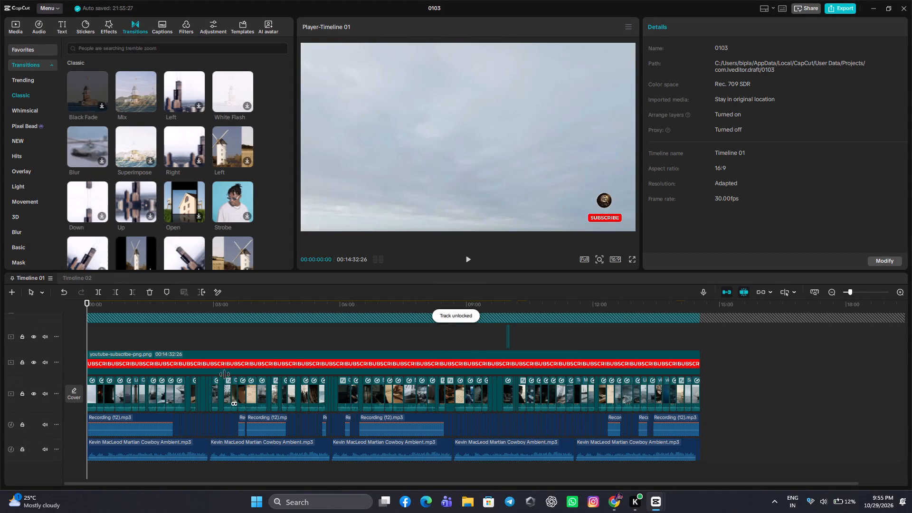
{"action": "left_click_drag", "start_coordinate": [850, 293], "coordinate": [857, 290]}
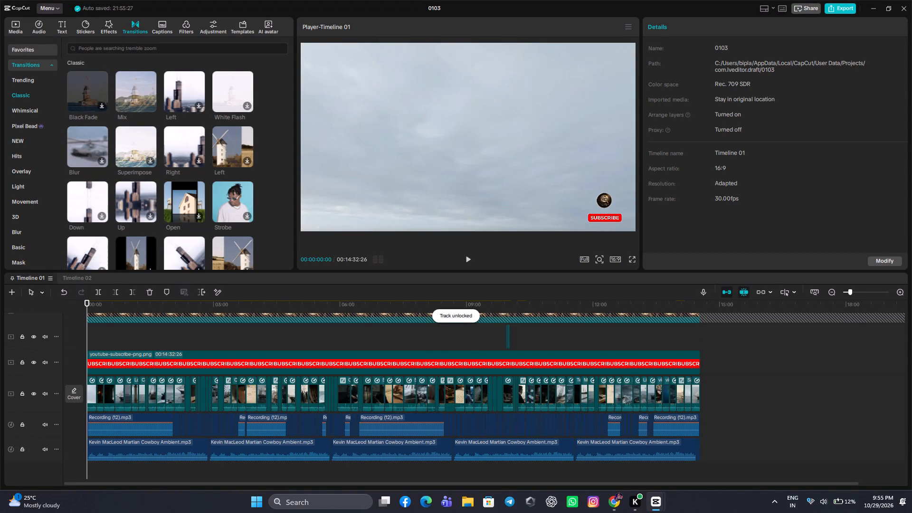
{"action": "left_click_drag", "start_coordinate": [857, 290], "coordinate": [853, 298]}
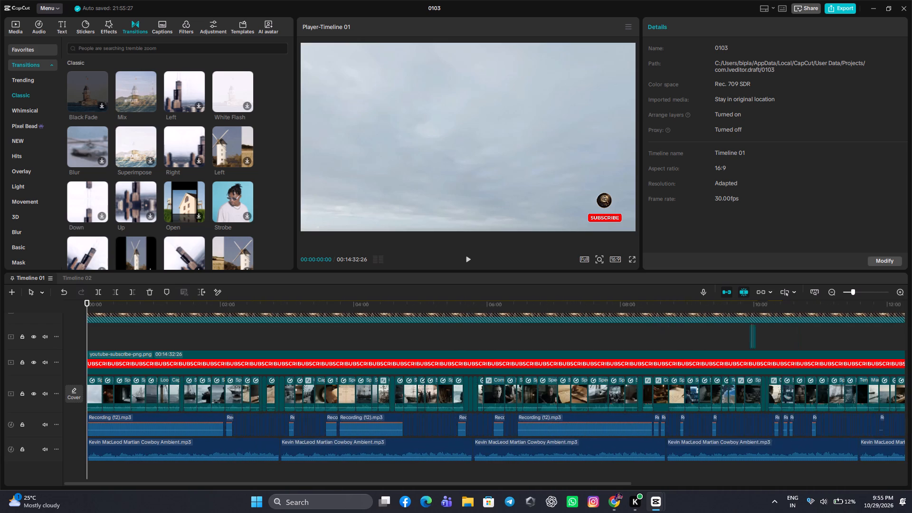
{"action": "left_click_drag", "start_coordinate": [853, 298], "coordinate": [848, 302]}
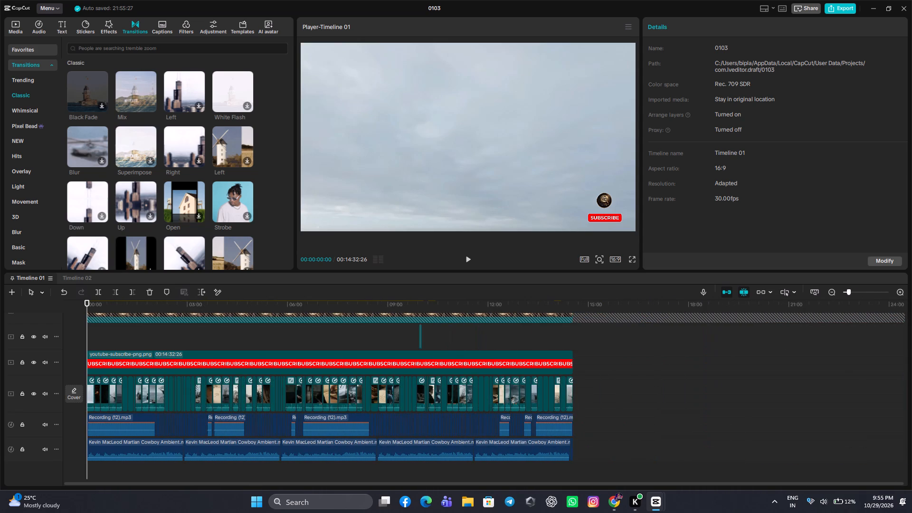
{"action": "left_click_drag", "start_coordinate": [138, 94], "coordinate": [92, 390]}
{"action": "left_click_drag", "start_coordinate": [92, 390], "coordinate": [94, 394]}
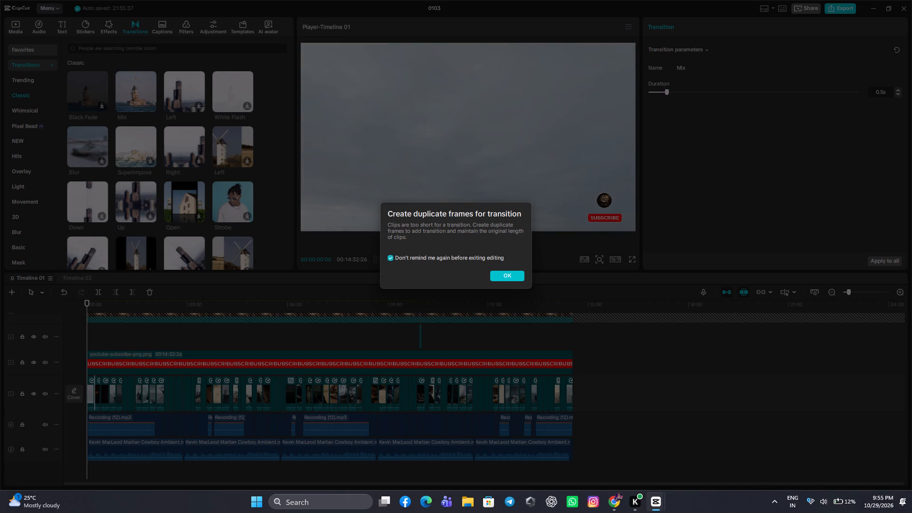
{"action": "left_click", "coordinate": [510, 273]}
Apply the Mix transition to all clips of the main video track.
{"action": "left_click_drag", "start_coordinate": [853, 294], "coordinate": [860, 294]}
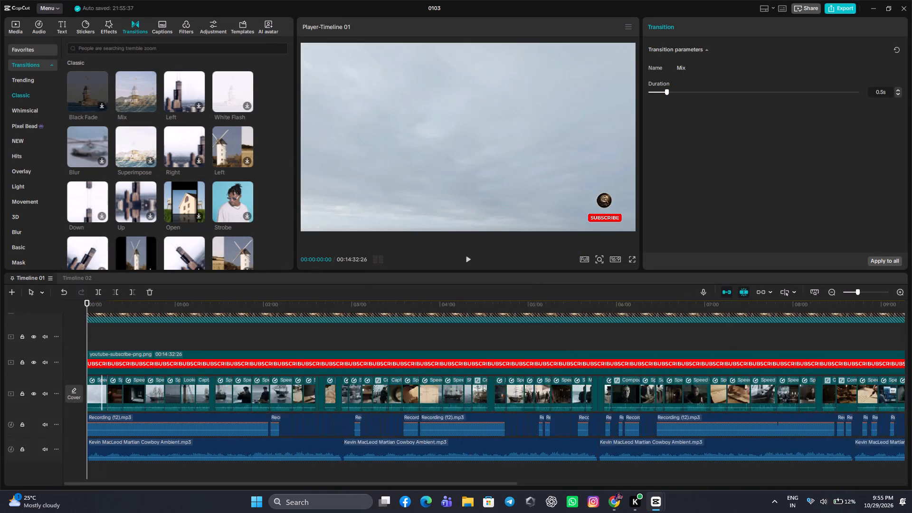
{"action": "left_click_drag", "start_coordinate": [860, 294], "coordinate": [860, 294]}
{"action": "left_click", "coordinate": [887, 263]}
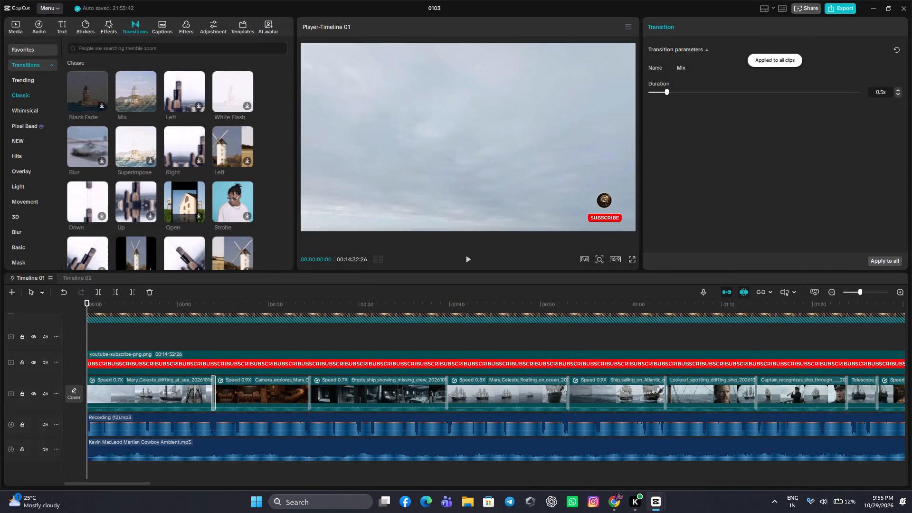
Play Timeline 01 from the beginning to preview the transitions between the clips.
{"action": "left_click_drag", "start_coordinate": [863, 292], "coordinate": [854, 296]}
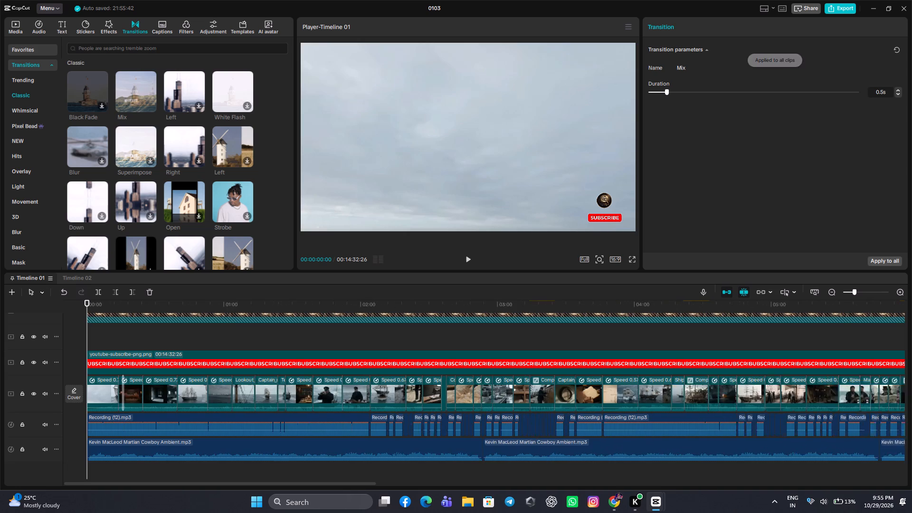
{"action": "left_click_drag", "start_coordinate": [854, 296], "coordinate": [852, 296]}
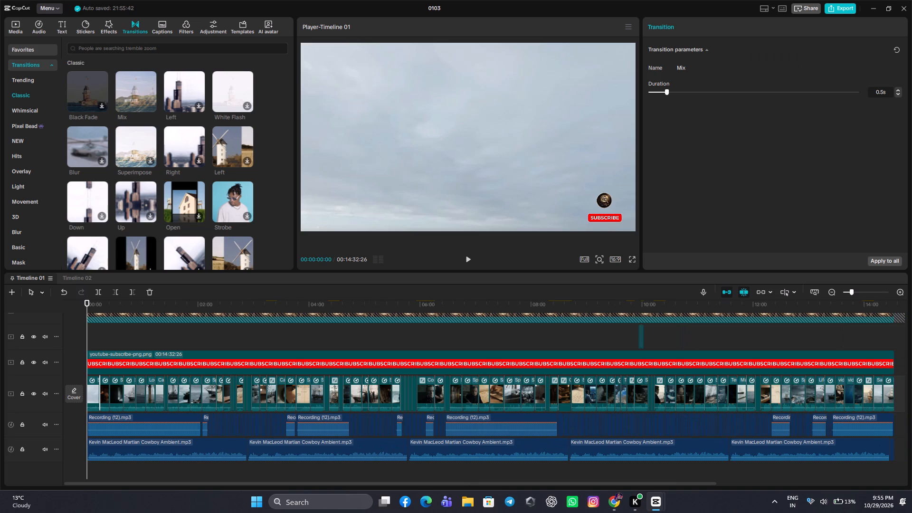
{"action": "left_click", "coordinate": [464, 260]}
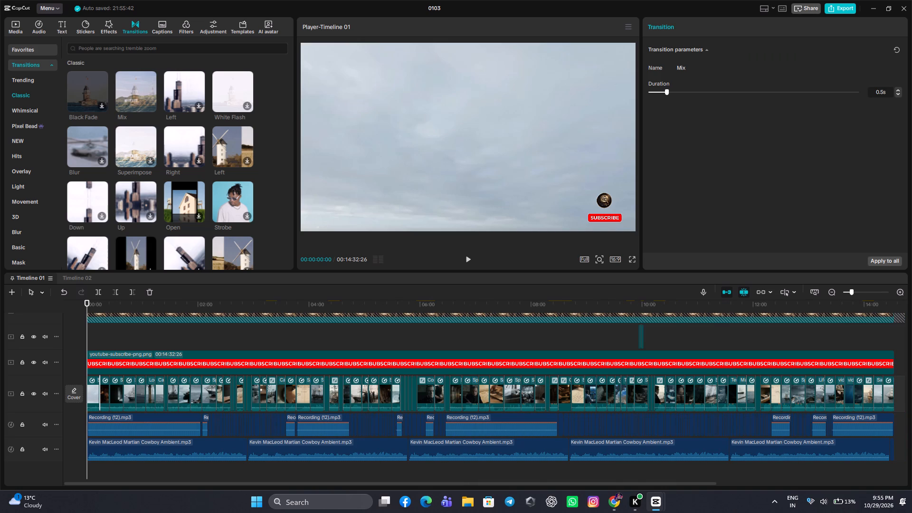
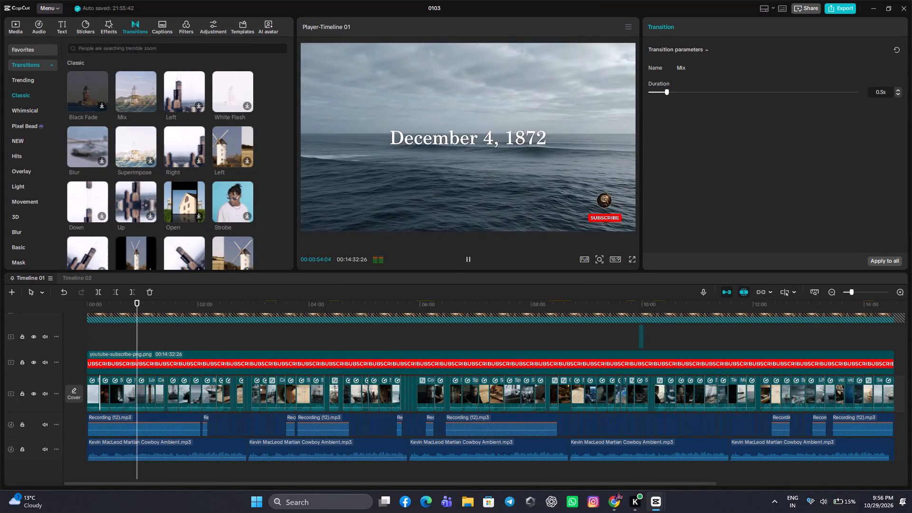
Split the voice recording at 00:00:52:25, just before the cut that follows the ship's name shot.
{"action": "double_click", "coordinate": [132, 337]}
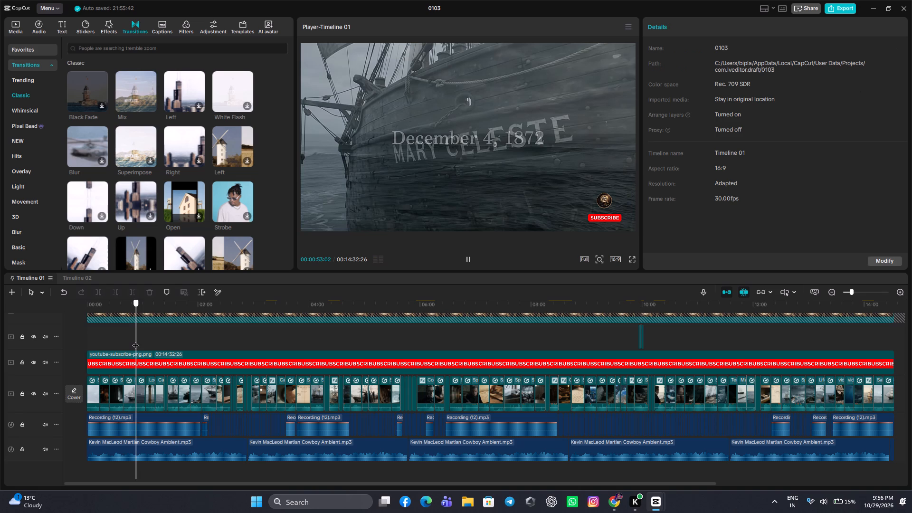
{"action": "left_click_drag", "start_coordinate": [856, 293], "coordinate": [862, 290]}
{"action": "left_click", "coordinate": [127, 340]}
{"action": "left_click_drag", "start_coordinate": [127, 340], "coordinate": [130, 346]}
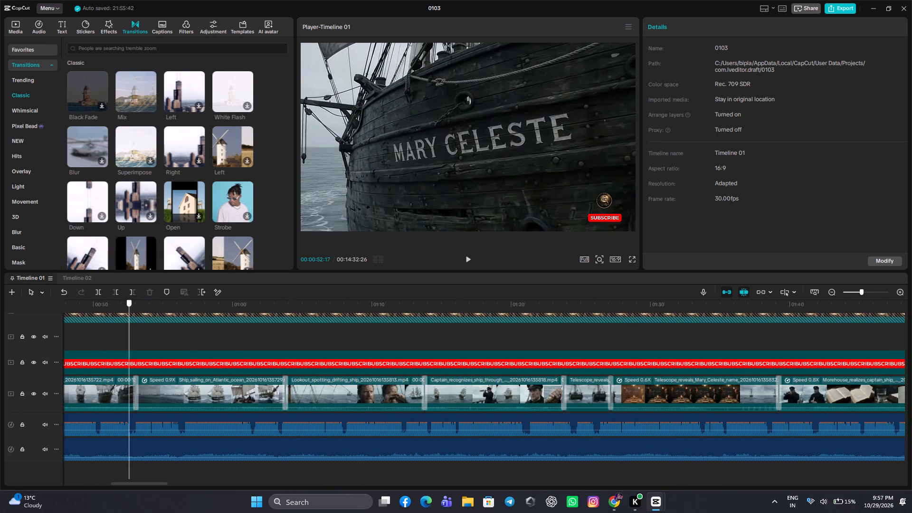
{"action": "left_click_drag", "start_coordinate": [130, 346], "coordinate": [131, 350]}
{"action": "left_click", "coordinate": [141, 420]}
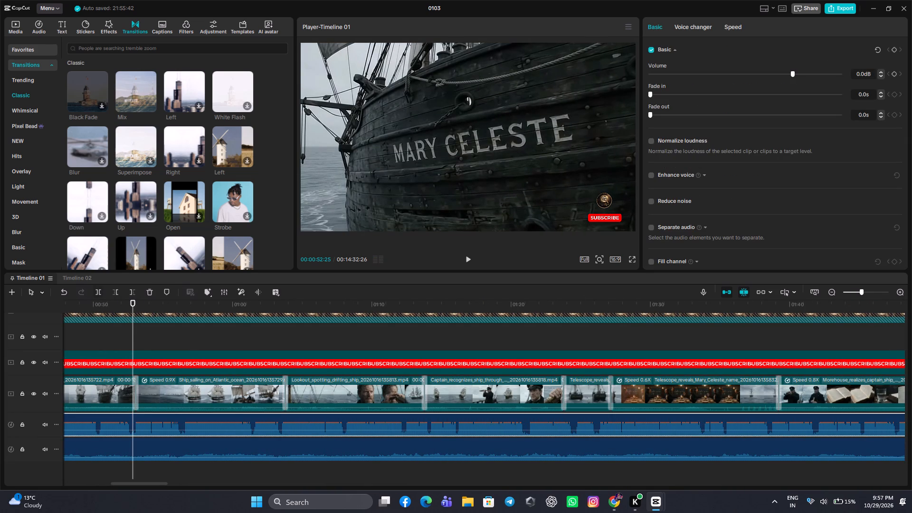
{"action": "left_click", "coordinate": [99, 292]}
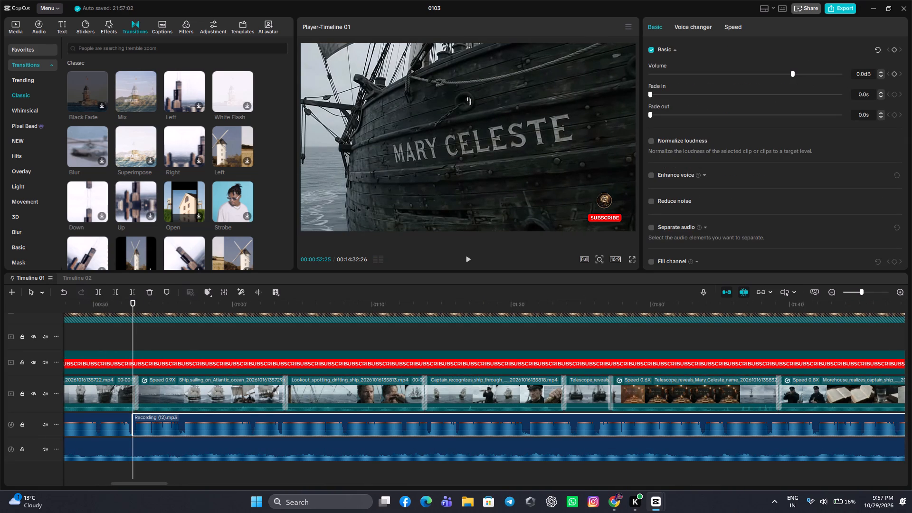
Insert video (3).mp4 from the imported media into the main video track at the cut near 00:53.
{"action": "left_click", "coordinate": [8, 24]}
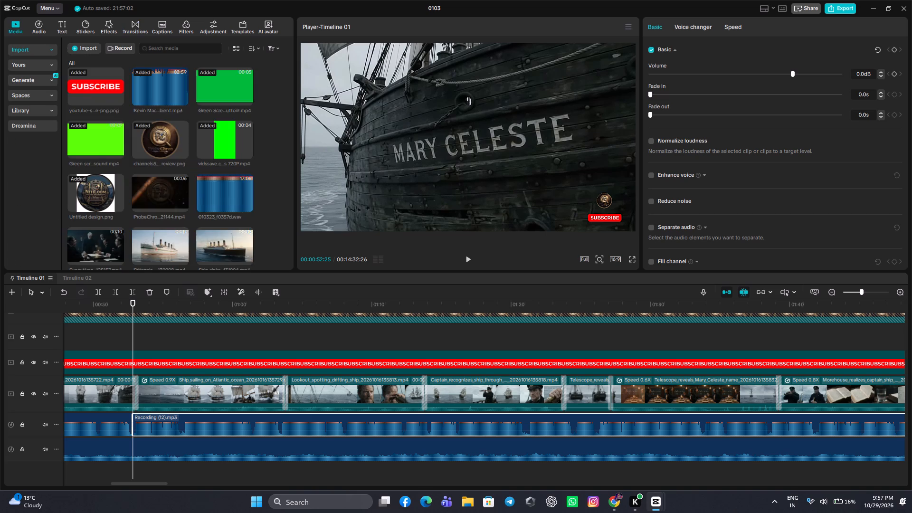
{"action": "scroll", "coordinate": [164, 155], "scroll_direction": "down", "scroll_amount": 20}
{"action": "scroll", "coordinate": [164, 155], "scroll_direction": "down", "scroll_amount": 3}
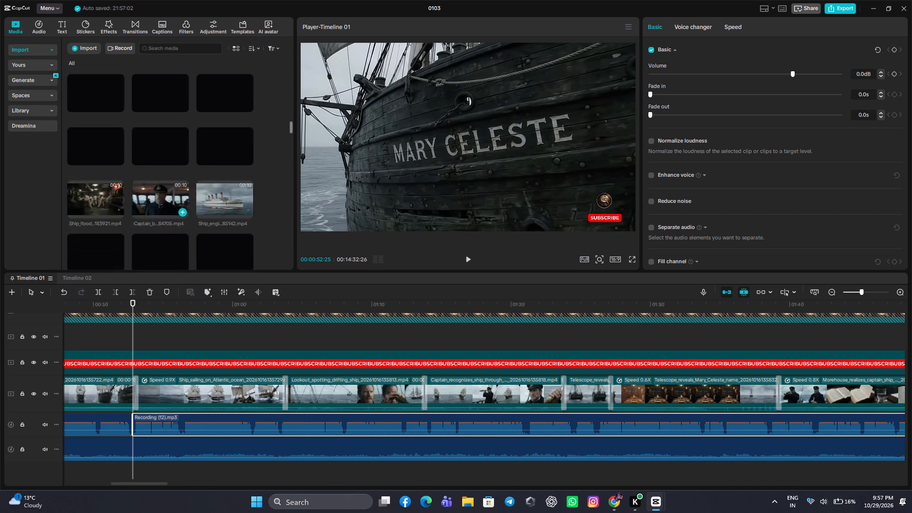
{"action": "left_click_drag", "start_coordinate": [291, 134], "coordinate": [294, 272]}
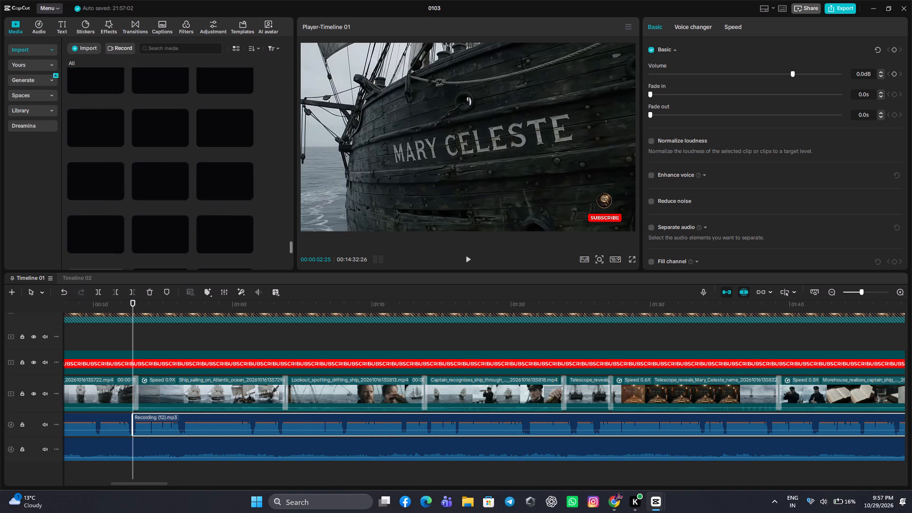
{"action": "left_click_drag", "start_coordinate": [294, 272], "coordinate": [291, 294]}
{"action": "left_click_drag", "start_coordinate": [102, 236], "coordinate": [104, 237]}
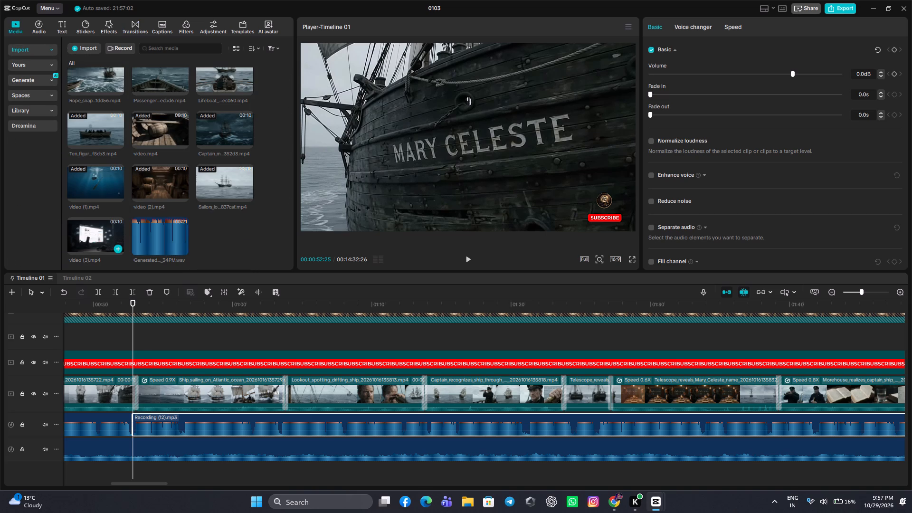
{"action": "left_click_drag", "start_coordinate": [104, 237], "coordinate": [133, 399]}
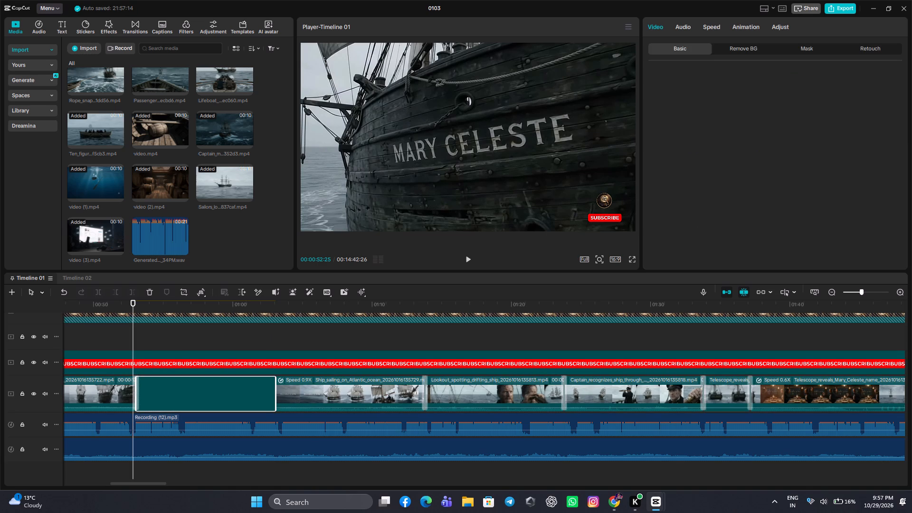
{"action": "left_click", "coordinate": [136, 389]}
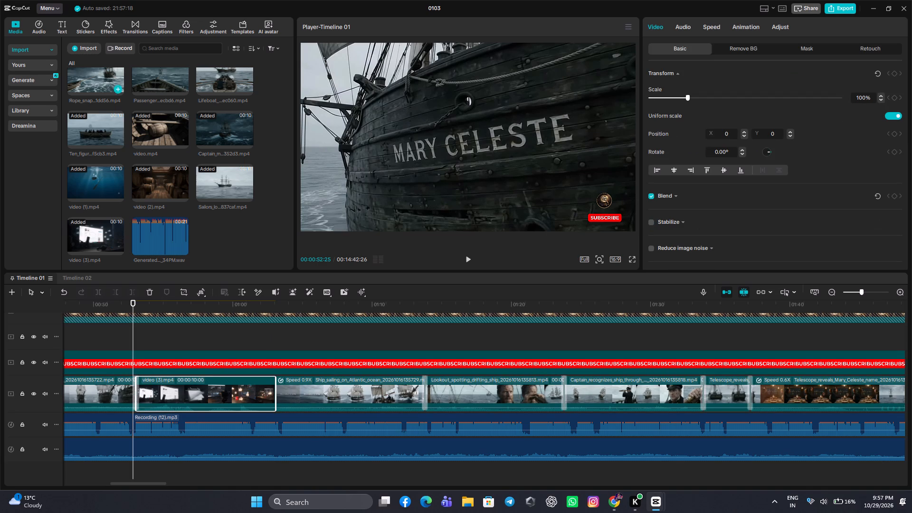
Add the Mix transition between video (3).mp4 and the following Ship_sailing_on_Atlantic_ocean clip.
{"action": "left_click", "coordinate": [136, 29]}
{"action": "left_click_drag", "start_coordinate": [136, 85], "coordinate": [144, 157]}
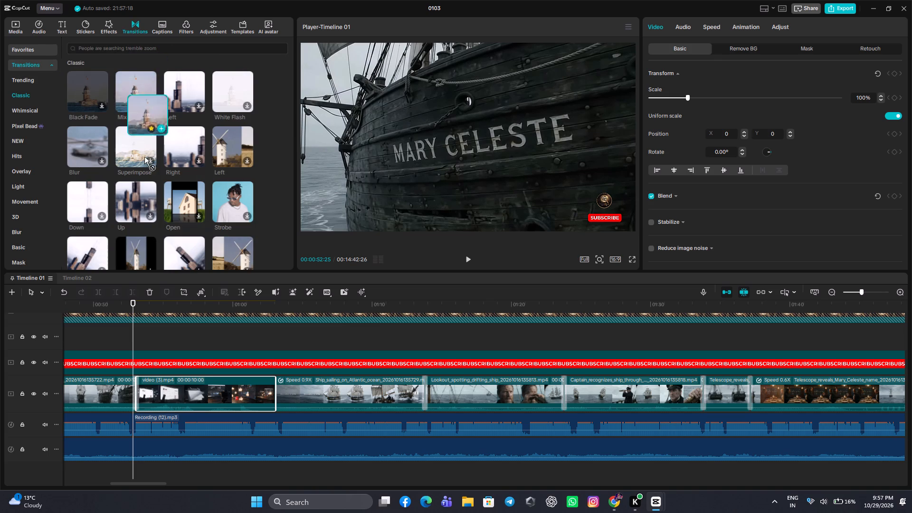
{"action": "left_click_drag", "start_coordinate": [144, 157], "coordinate": [275, 403]}
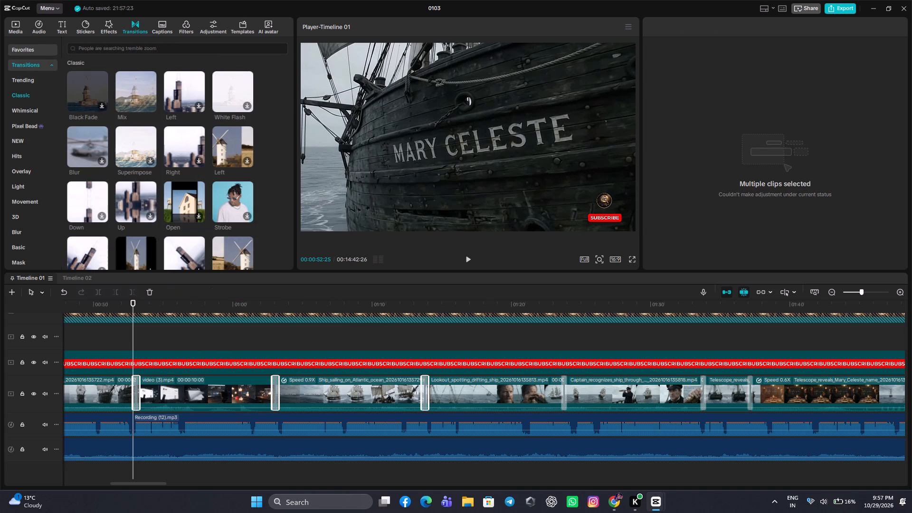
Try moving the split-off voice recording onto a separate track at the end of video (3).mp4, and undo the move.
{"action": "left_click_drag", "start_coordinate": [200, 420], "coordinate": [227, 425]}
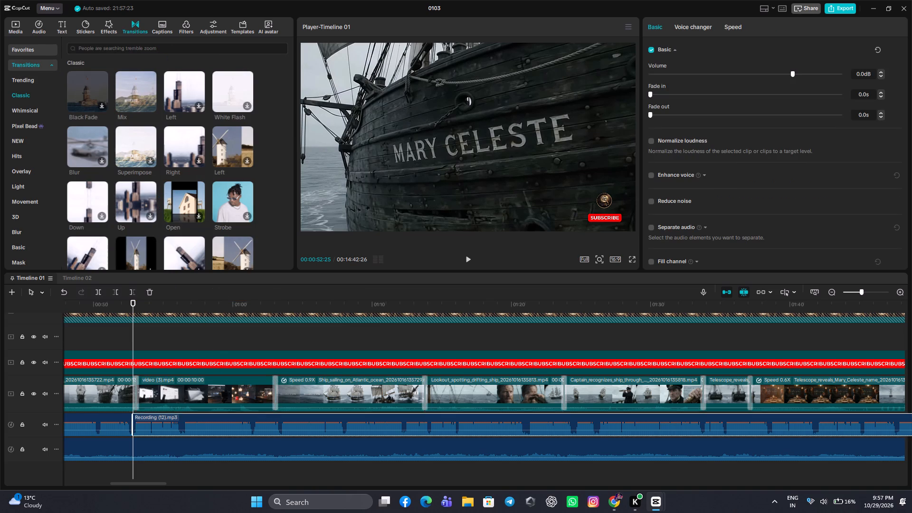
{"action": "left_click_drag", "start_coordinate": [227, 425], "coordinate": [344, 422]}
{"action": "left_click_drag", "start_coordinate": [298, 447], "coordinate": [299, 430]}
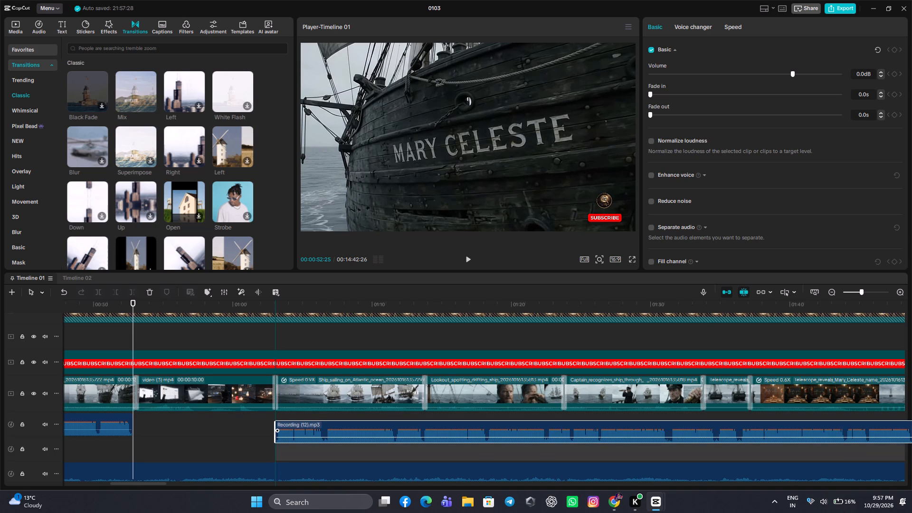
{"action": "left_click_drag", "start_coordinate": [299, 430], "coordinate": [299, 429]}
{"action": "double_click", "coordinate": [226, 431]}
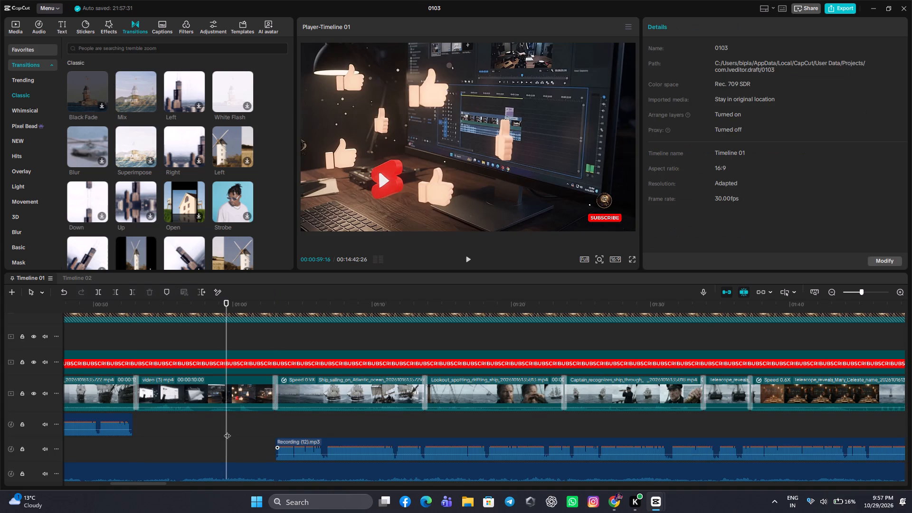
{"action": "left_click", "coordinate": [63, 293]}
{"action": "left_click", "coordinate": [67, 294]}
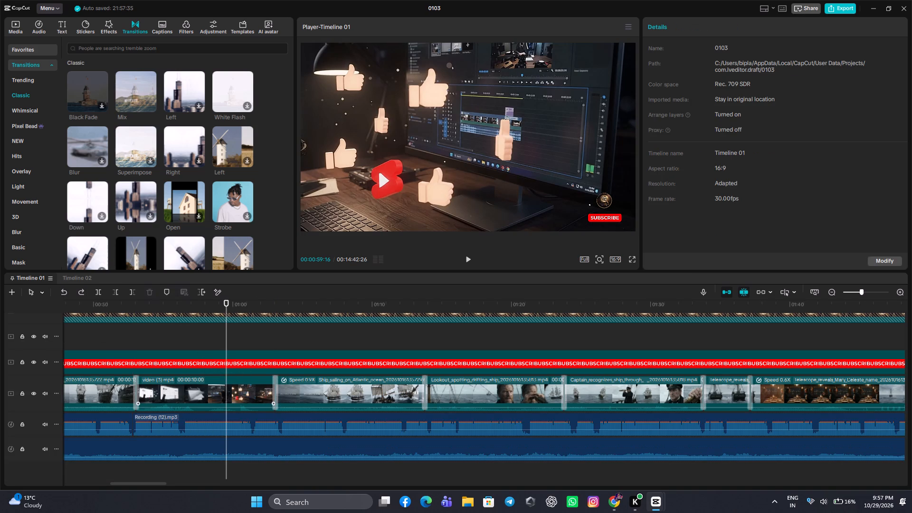
Move the split-off voice recording segment so that it starts at the end of video (3).mp4.
{"action": "left_click_drag", "start_coordinate": [177, 414], "coordinate": [318, 412]}
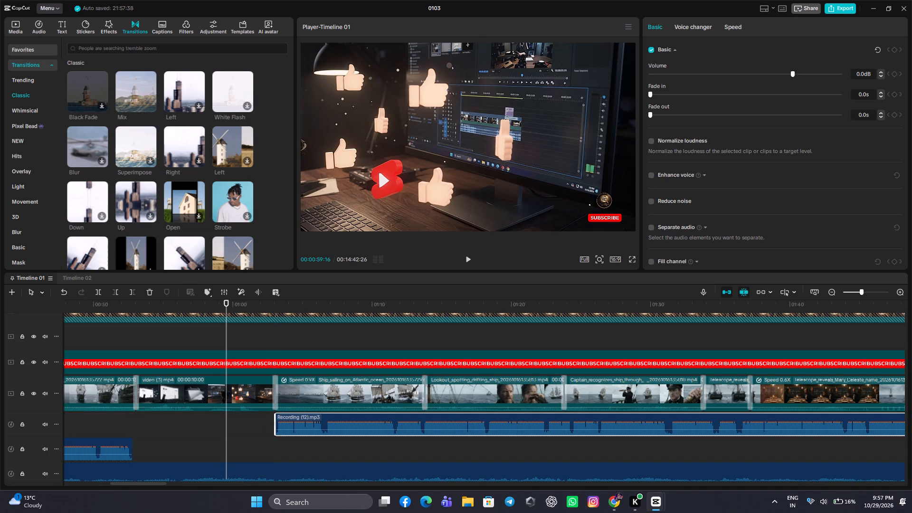
Move all the remaining Recording (12).mp3 clips together onto the upper voice track, directly after the relocated recording segment.
{"action": "left_click_drag", "start_coordinate": [864, 293], "coordinate": [857, 296]}
{"action": "left_click_drag", "start_coordinate": [826, 427], "coordinate": [838, 429]}
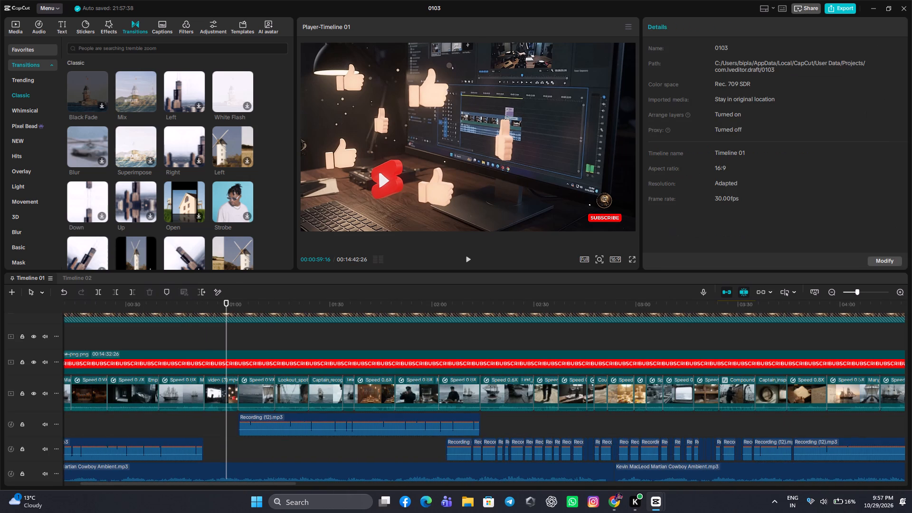
{"action": "left_click_drag", "start_coordinate": [838, 429], "coordinate": [911, 429]}
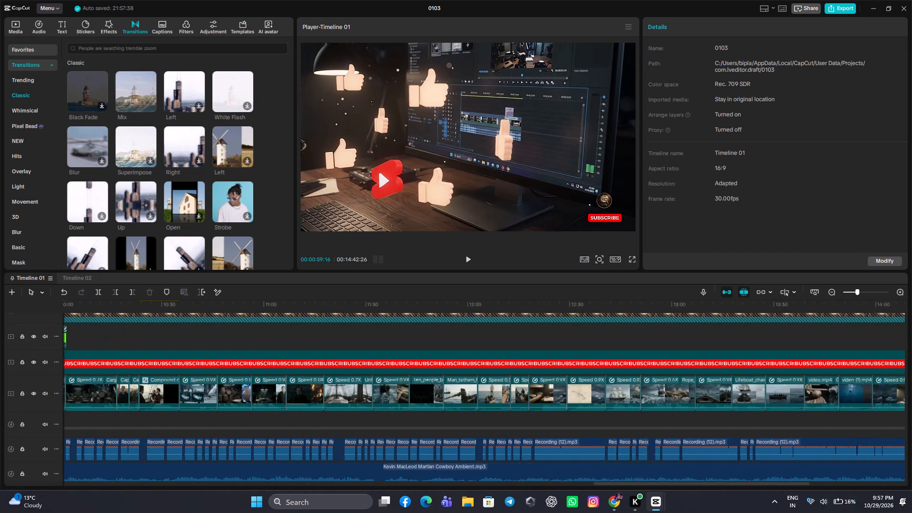
{"action": "left_click_drag", "start_coordinate": [911, 429], "coordinate": [658, 437]}
{"action": "left_click_drag", "start_coordinate": [681, 444], "coordinate": [645, 446]}
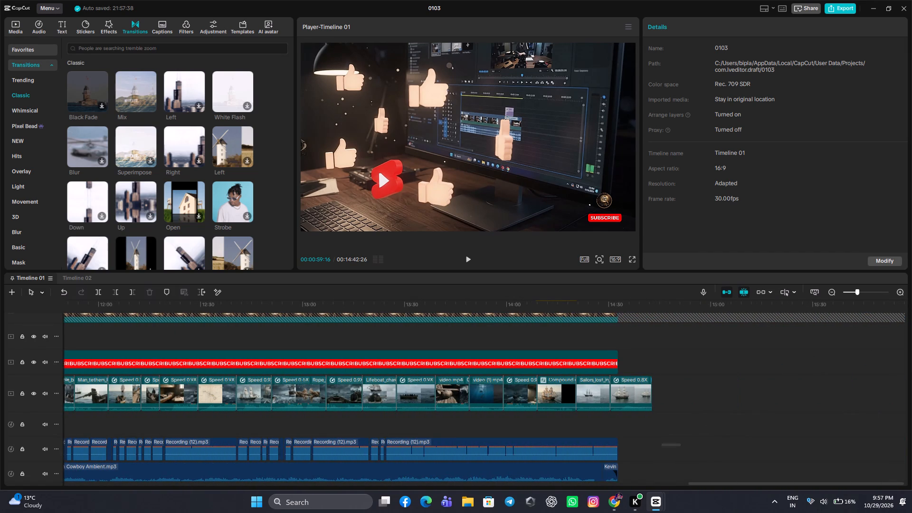
{"action": "left_click_drag", "start_coordinate": [645, 446], "coordinate": [0, 439]}
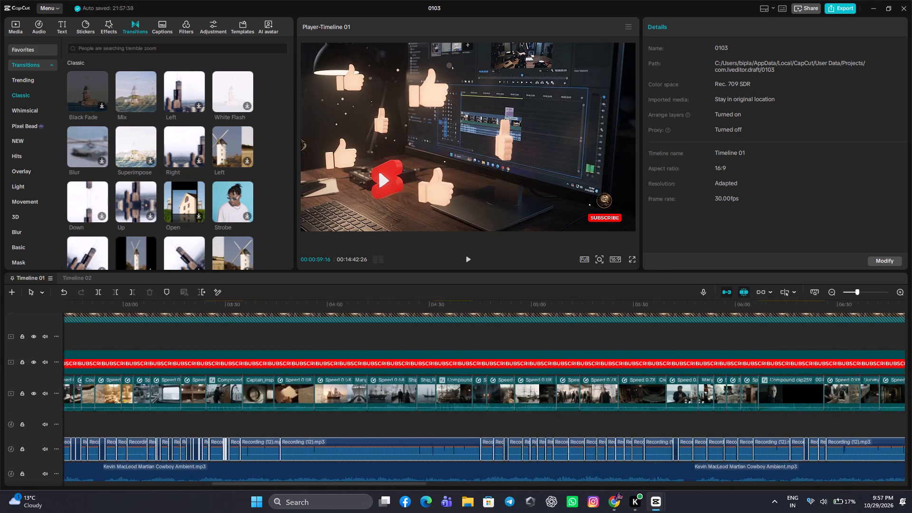
{"action": "left_click_drag", "start_coordinate": [0, 439], "coordinate": [366, 455]}
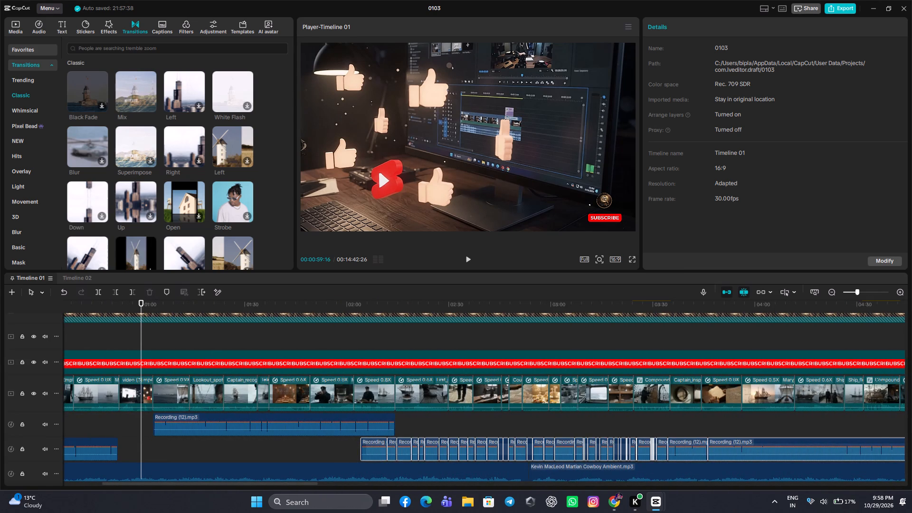
{"action": "left_click_drag", "start_coordinate": [370, 448], "coordinate": [410, 427]}
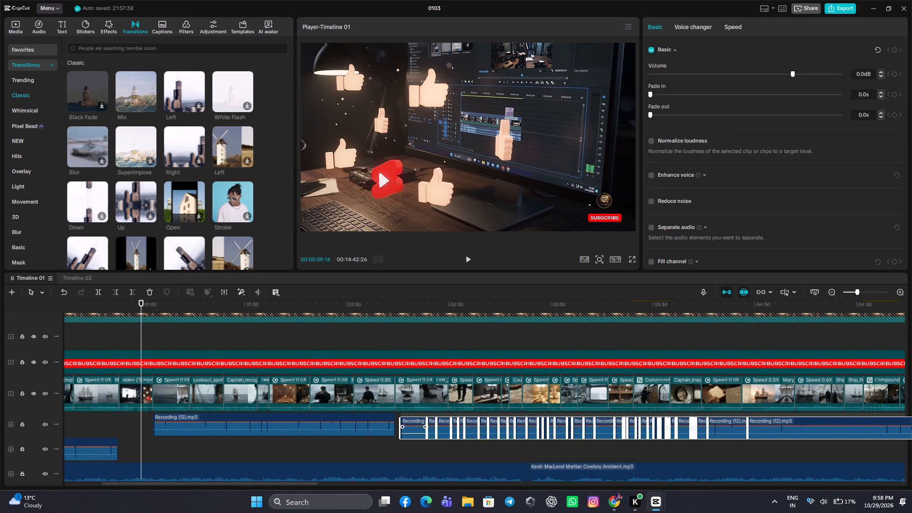
{"action": "left_click_drag", "start_coordinate": [410, 427], "coordinate": [409, 424]}
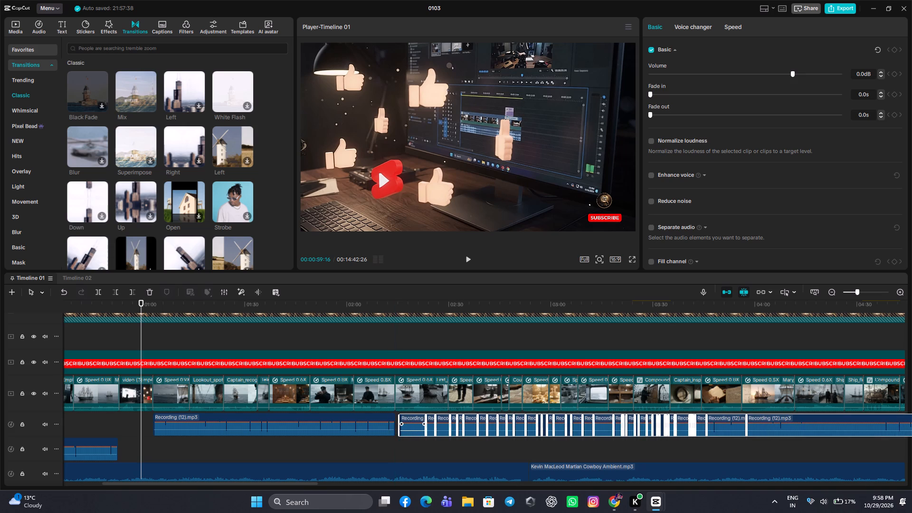
{"action": "left_click_drag", "start_coordinate": [409, 424], "coordinate": [410, 423]}
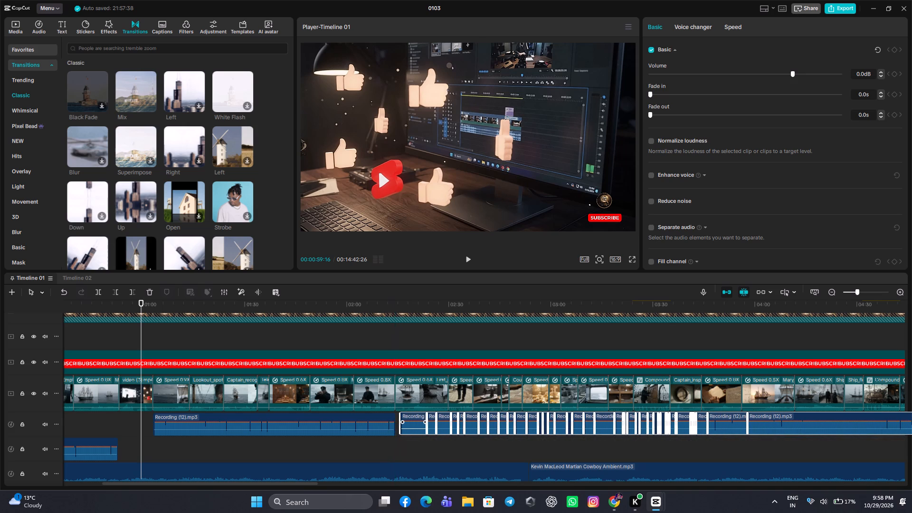
{"action": "left_click_drag", "start_coordinate": [410, 423], "coordinate": [408, 423]}
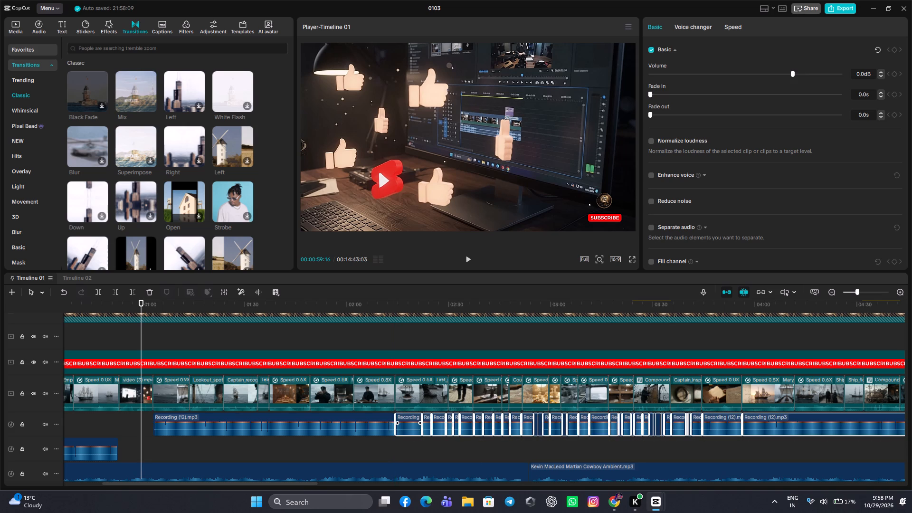
{"action": "left_click", "coordinate": [379, 440]}
Move the opening Recording (12).mp3 segment up onto the same voice track, starting at 00:00.
{"action": "left_click_drag", "start_coordinate": [379, 440], "coordinate": [85, 438]}
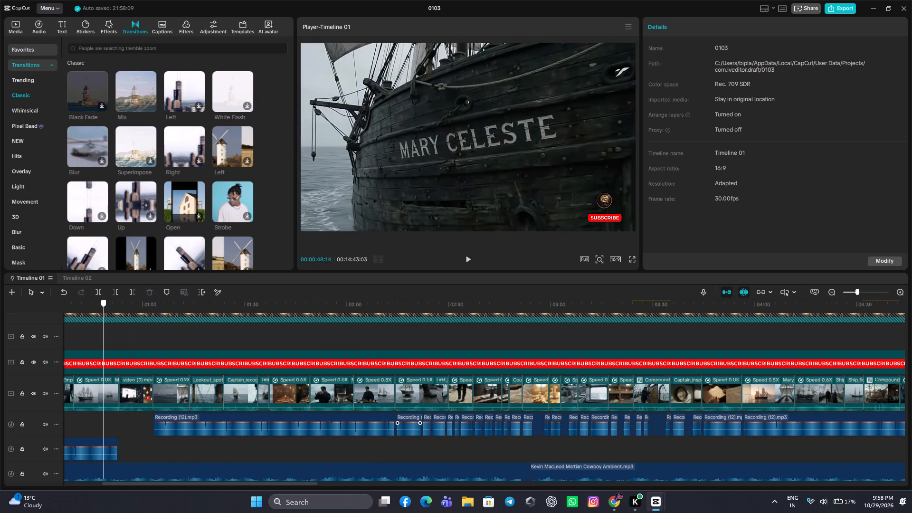
{"action": "left_click_drag", "start_coordinate": [85, 438], "coordinate": [154, 443]}
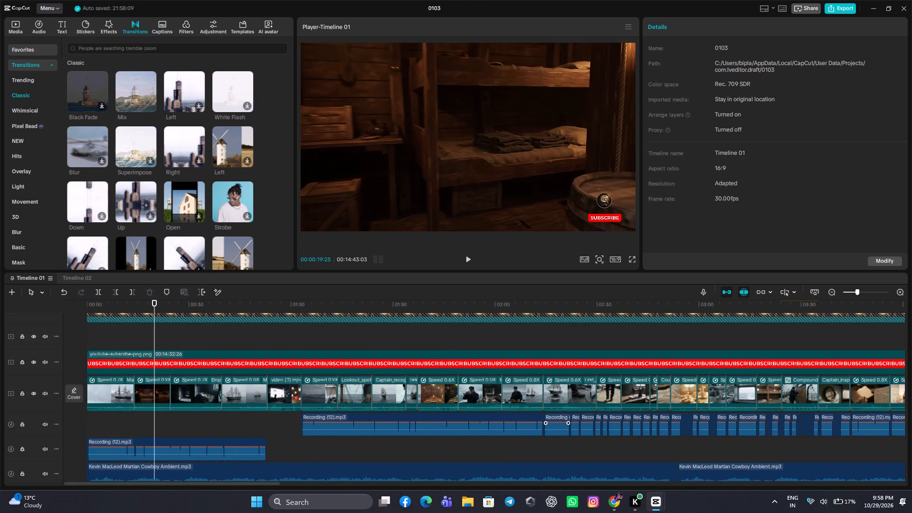
{"action": "left_click_drag", "start_coordinate": [160, 446], "coordinate": [159, 429]}
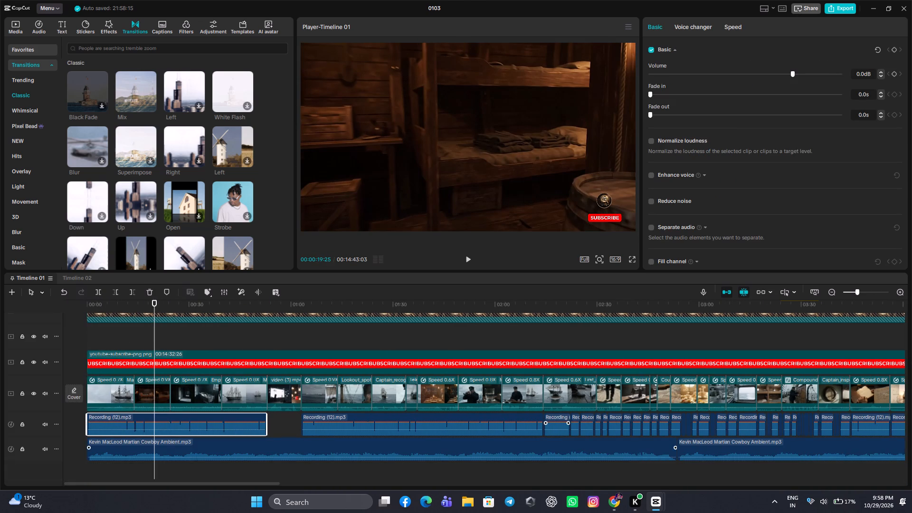
Add the imported file Generated Audio October 29, 2026 - 9_34PM.wav to the timeline at 00:00:53:02, at the start of video (3).mp4.
{"action": "double_click", "coordinate": [262, 467]}
{"action": "left_click", "coordinate": [267, 471]}
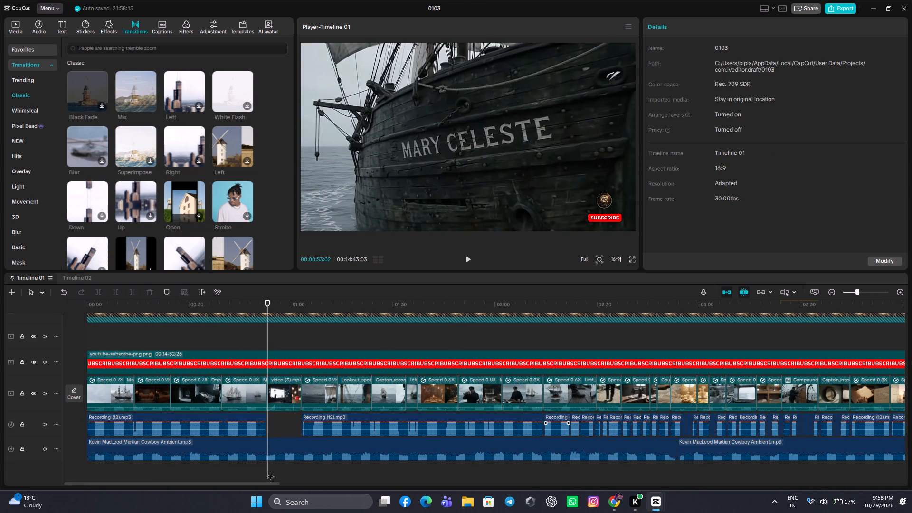
{"action": "left_click", "coordinate": [862, 291]}
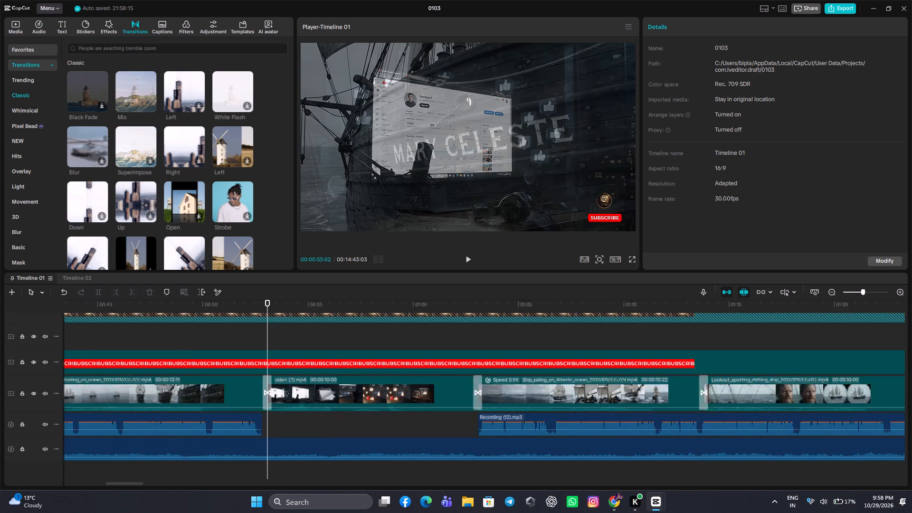
{"action": "left_click", "coordinate": [11, 30]}
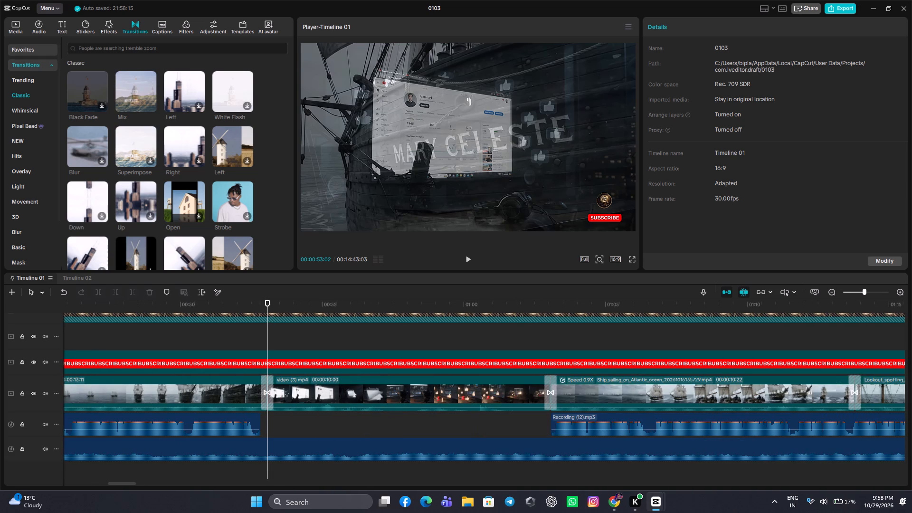
{"action": "scroll", "coordinate": [140, 170], "scroll_direction": "down", "scroll_amount": 8}
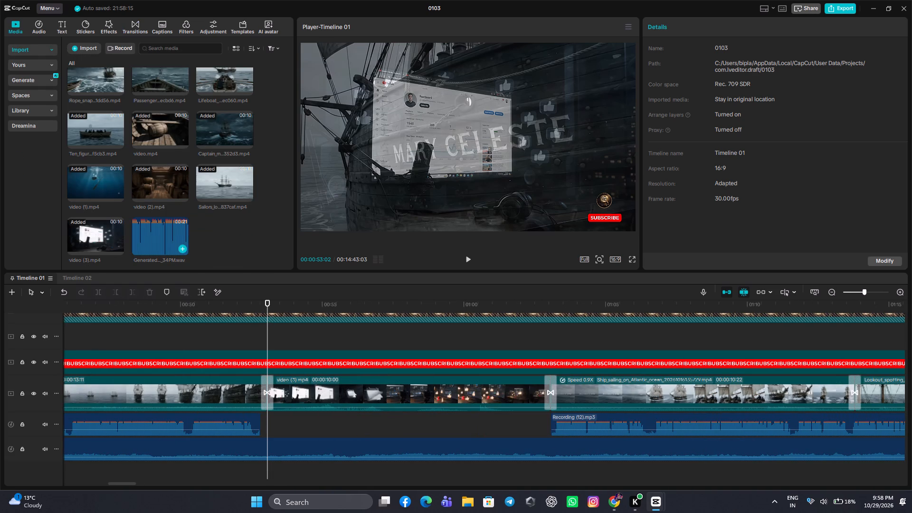
{"action": "left_click", "coordinate": [183, 250]}
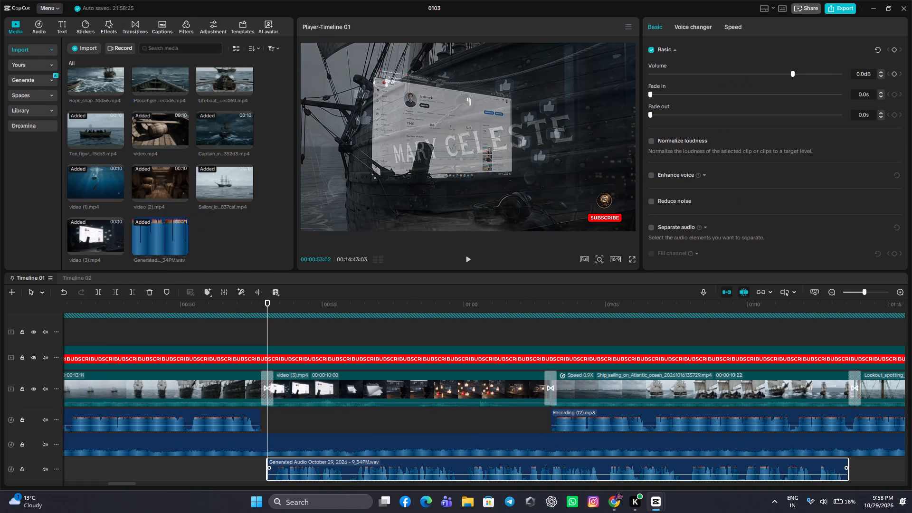
Trim the start of the generated voice-over clip to 00:00:53:09, removing its opening silence.
{"action": "scroll", "coordinate": [330, 401], "scroll_direction": "down", "scroll_amount": 3}
{"action": "scroll", "coordinate": [354, 452], "scroll_direction": "down", "scroll_amount": 4}
{"action": "left_click", "coordinate": [282, 469]}
{"action": "left_click_drag", "start_coordinate": [282, 469], "coordinate": [275, 480]}
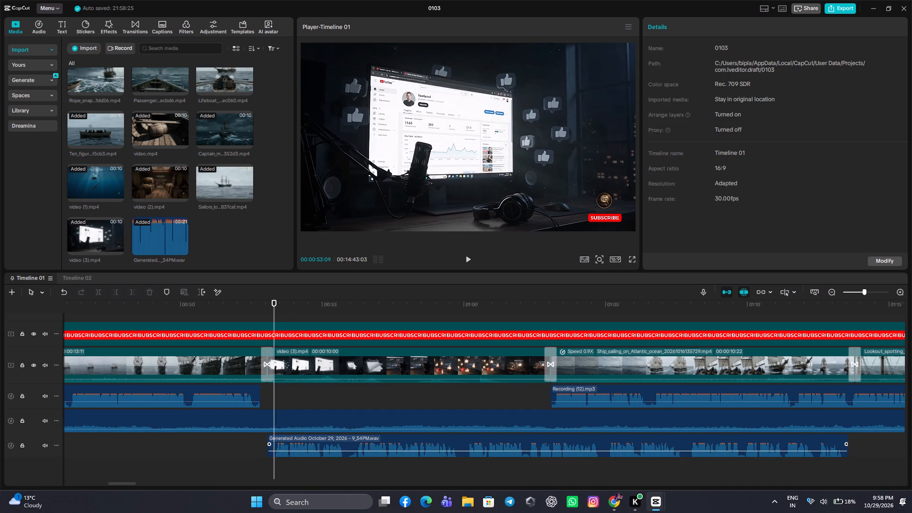
{"action": "left_click", "coordinate": [291, 442]}
{"action": "left_click", "coordinate": [112, 293]}
{"action": "left_click", "coordinate": [114, 294]}
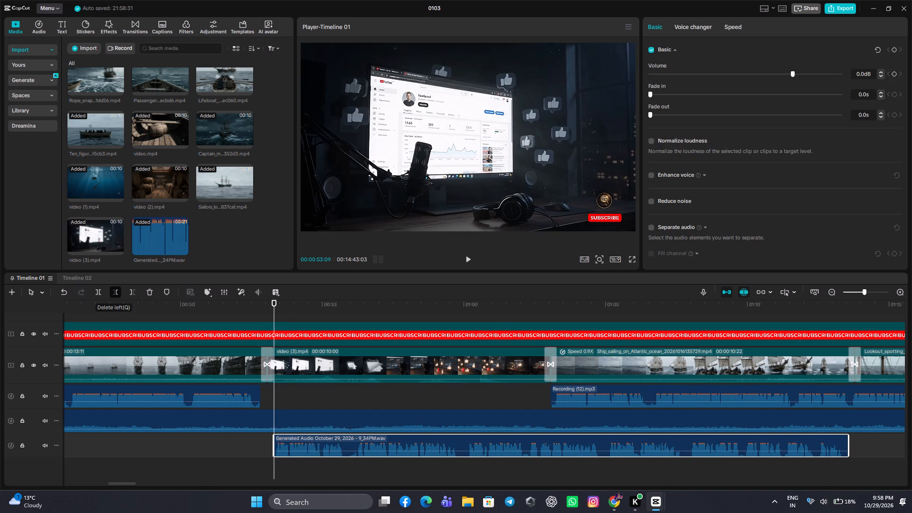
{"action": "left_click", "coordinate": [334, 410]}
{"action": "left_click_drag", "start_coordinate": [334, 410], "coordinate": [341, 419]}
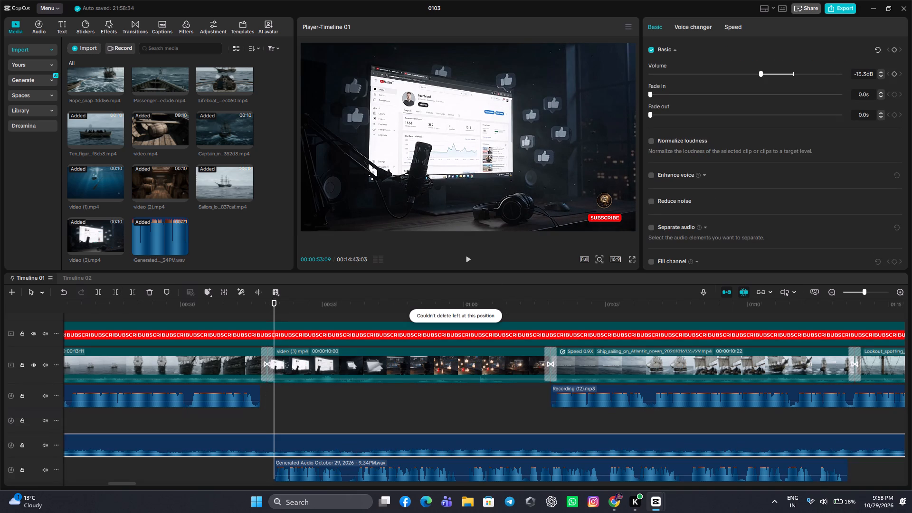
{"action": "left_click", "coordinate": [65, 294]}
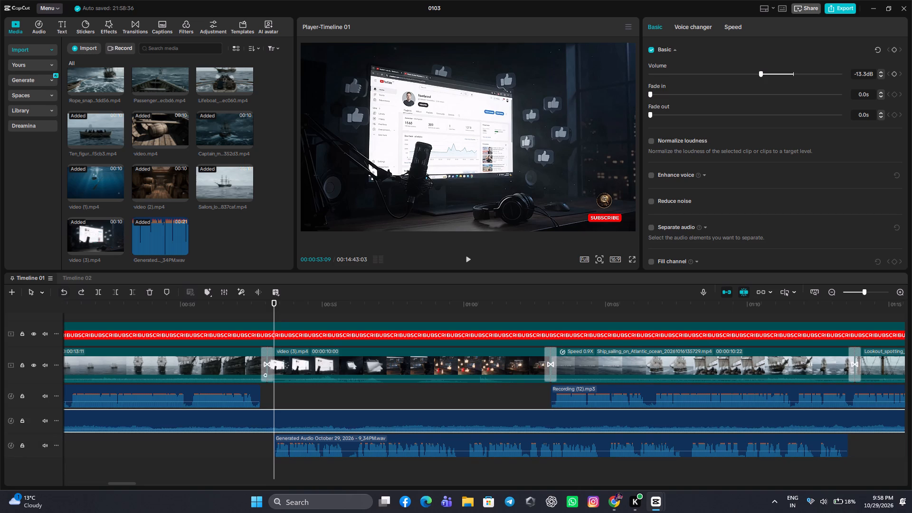
Position the playhead at 00:00:55:22 and lock the background music track.
{"action": "left_click", "coordinate": [339, 399]}
{"action": "left_click_drag", "start_coordinate": [339, 399], "coordinate": [343, 411]}
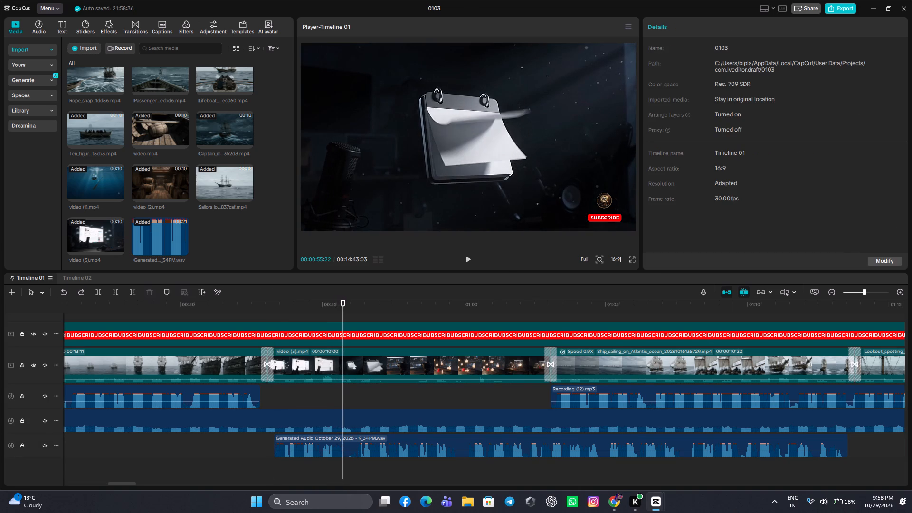
{"action": "left_click", "coordinate": [21, 418]}
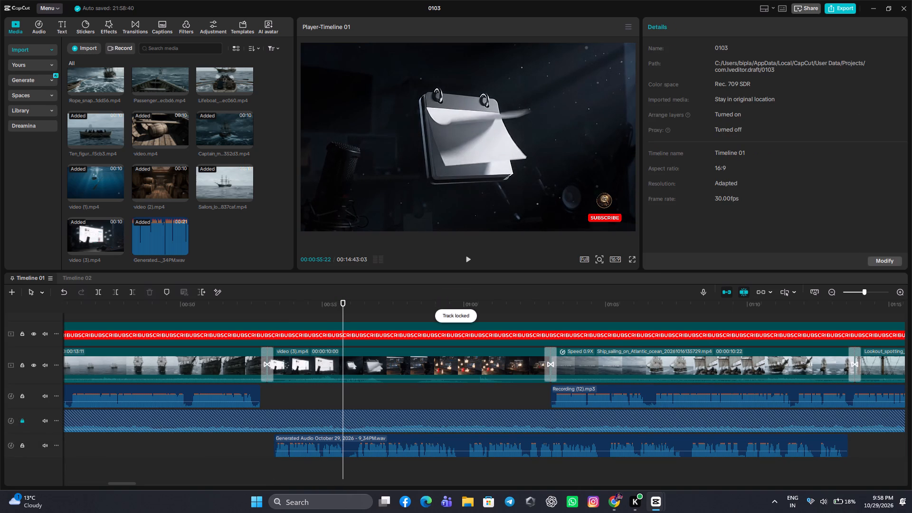
Cut the pause between 00:00:55:22 and 00:00:56:06 out of the generated voice-over.
{"action": "left_click", "coordinate": [354, 445]}
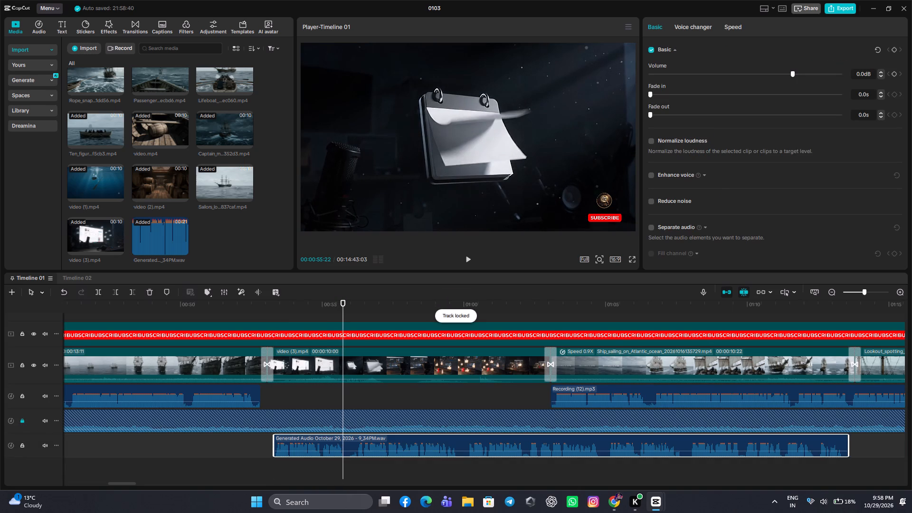
{"action": "left_click", "coordinate": [101, 291]}
{"action": "left_click", "coordinate": [371, 390]}
{"action": "left_click_drag", "start_coordinate": [371, 390], "coordinate": [360, 408]}
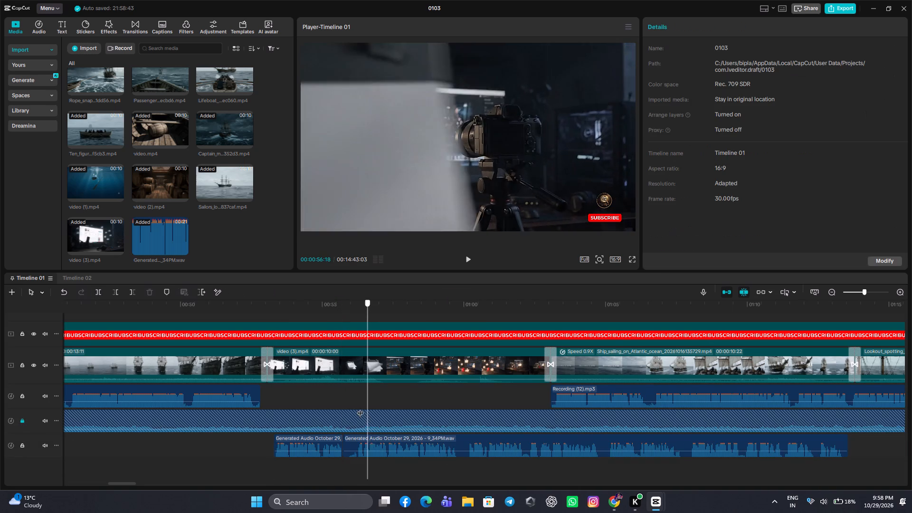
{"action": "left_click_drag", "start_coordinate": [360, 408], "coordinate": [356, 416]}
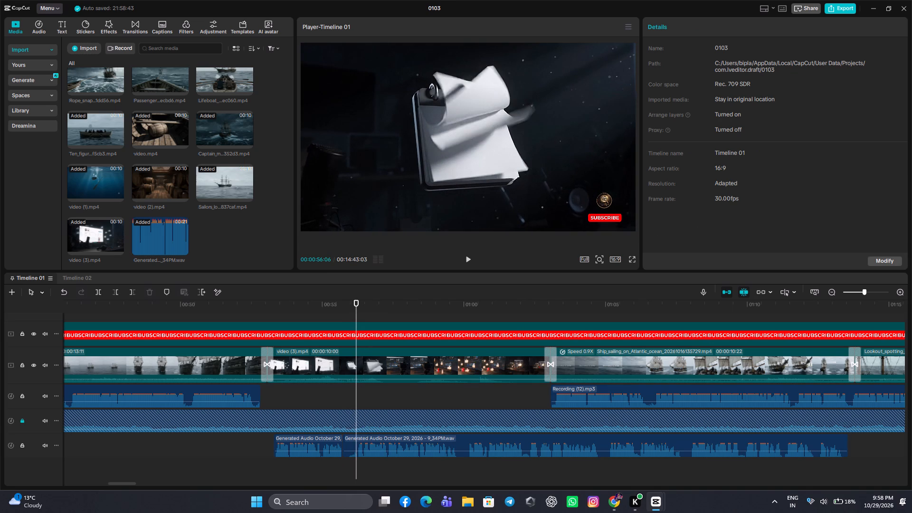
{"action": "left_click", "coordinate": [354, 437]}
{"action": "left_click", "coordinate": [112, 293]}
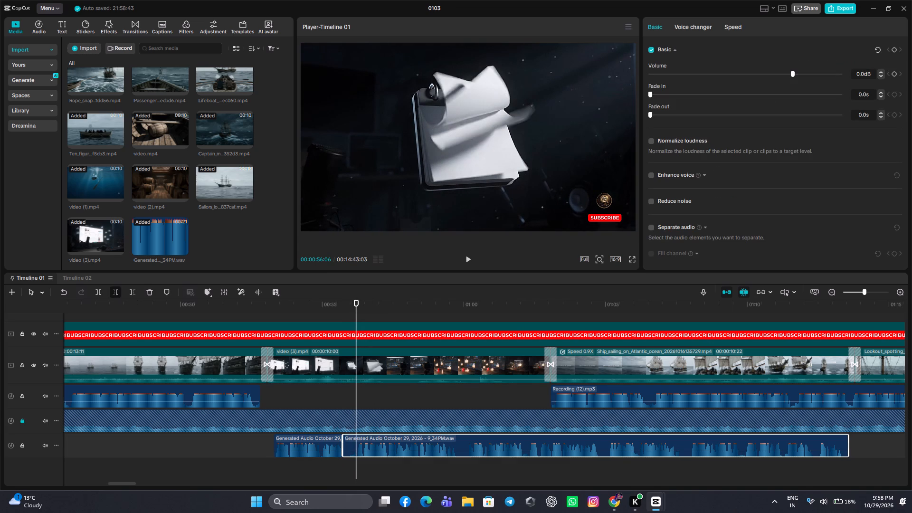
Move the first generated voice-over piece up onto the recording track, directly after the opening recording segment.
{"action": "left_click_drag", "start_coordinate": [307, 446], "coordinate": [295, 391]}
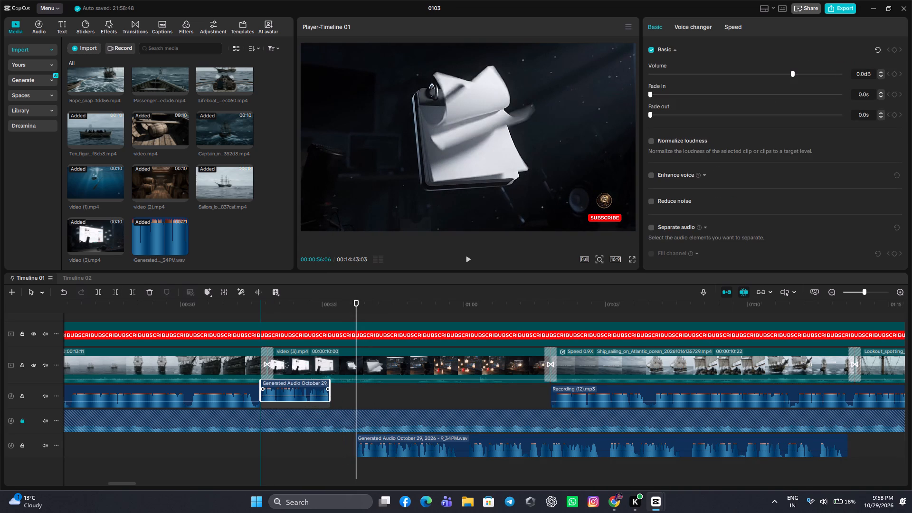
{"action": "left_click_drag", "start_coordinate": [295, 391], "coordinate": [295, 393]}
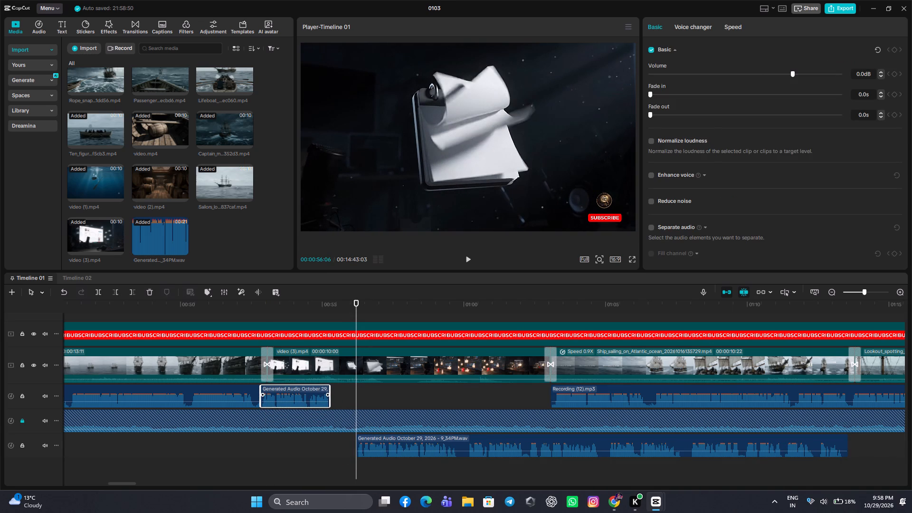
Split the remaining voice-over at 00:00:59:22 and move its front piece up directly after the first generated piece.
{"action": "left_click", "coordinate": [438, 399]}
{"action": "left_click_drag", "start_coordinate": [438, 399], "coordinate": [456, 423]}
{"action": "left_click", "coordinate": [456, 445]}
{"action": "left_click", "coordinate": [102, 293]}
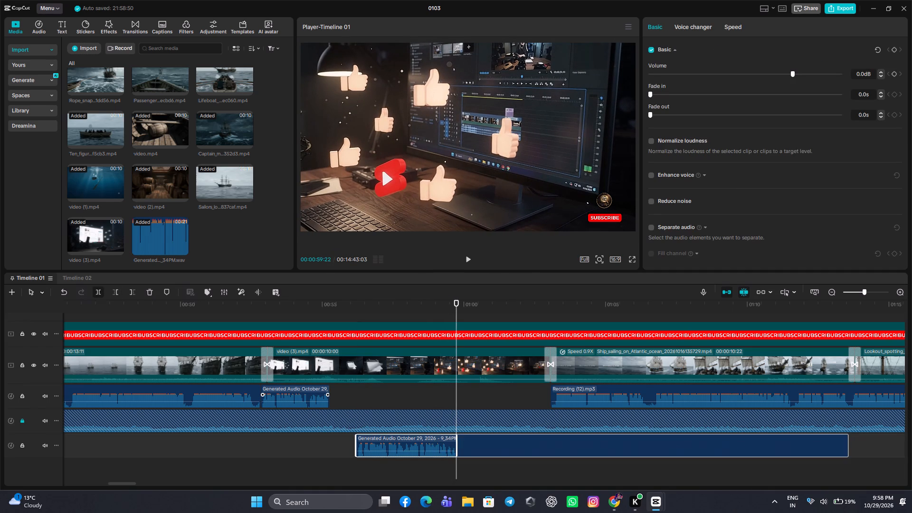
{"action": "left_click_drag", "start_coordinate": [429, 445], "coordinate": [400, 397]}
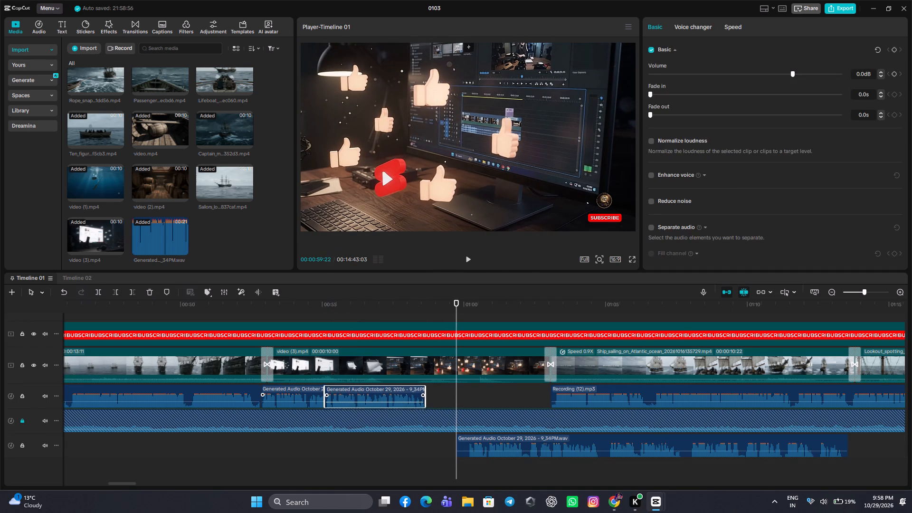
{"action": "left_click_drag", "start_coordinate": [400, 397], "coordinate": [403, 398]}
Trim the start of the remaining generated voice-over to 00:01:00:04.
{"action": "left_click", "coordinate": [466, 394]}
{"action": "left_click_drag", "start_coordinate": [466, 394], "coordinate": [466, 397]}
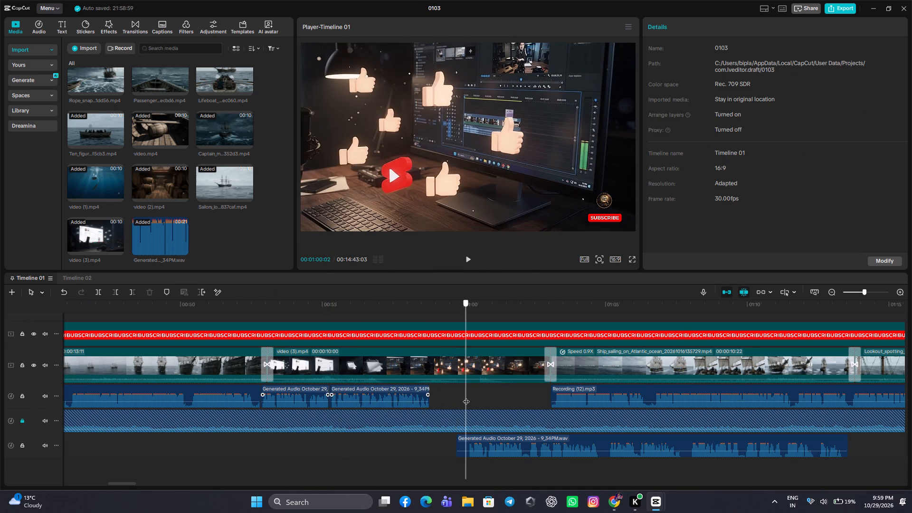
{"action": "left_click_drag", "start_coordinate": [466, 397], "coordinate": [468, 401]}
{"action": "left_click", "coordinate": [478, 439]}
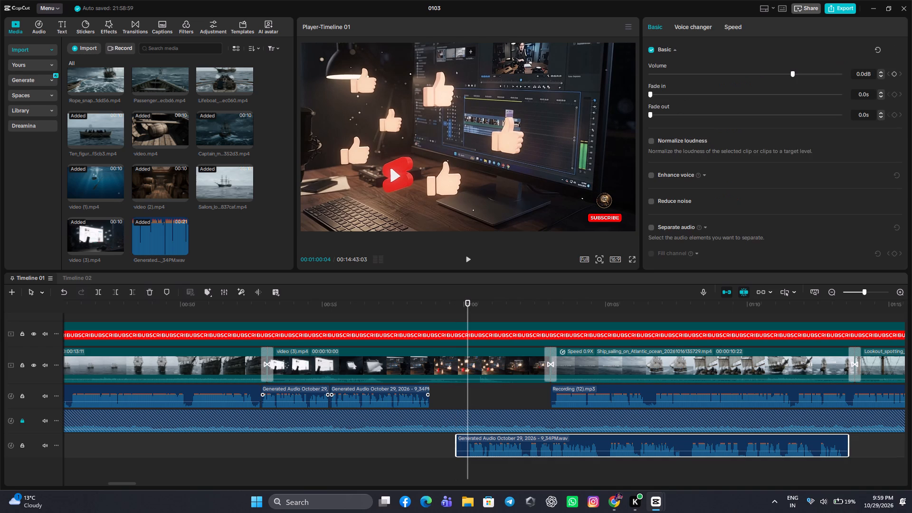
{"action": "left_click", "coordinate": [116, 294]}
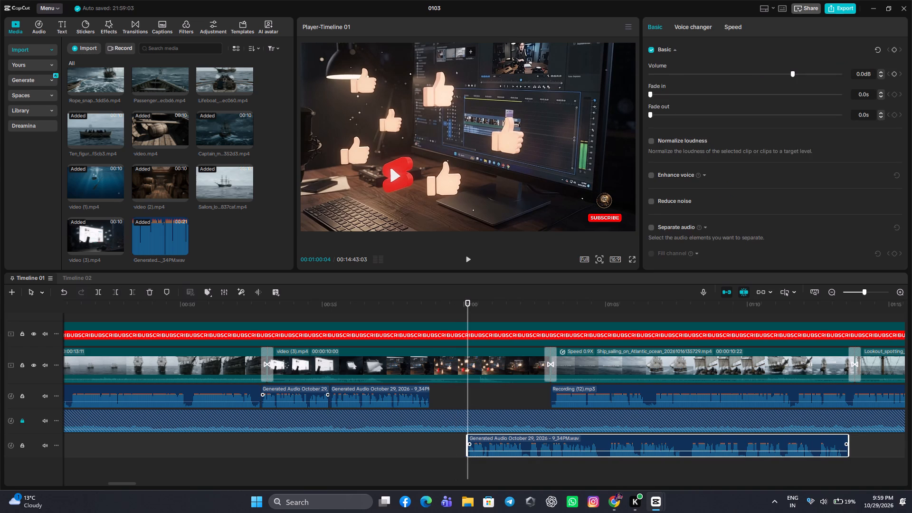
Split the remaining voice-over at 00:01:04:24 and move its front piece to a new bottom track, starting where the second generated piece ends.
{"action": "left_click", "coordinate": [510, 398]}
{"action": "left_click_drag", "start_coordinate": [510, 399], "coordinate": [563, 423]}
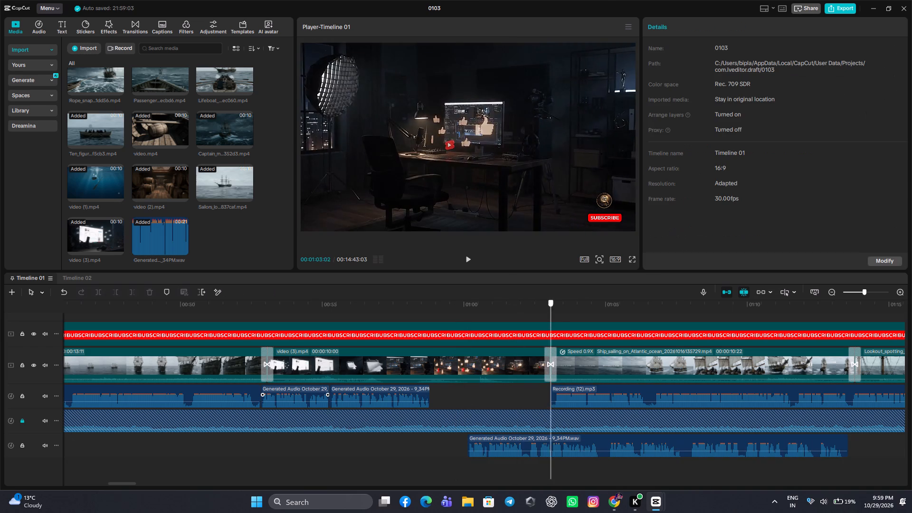
{"action": "left_click_drag", "start_coordinate": [563, 423], "coordinate": [601, 453]}
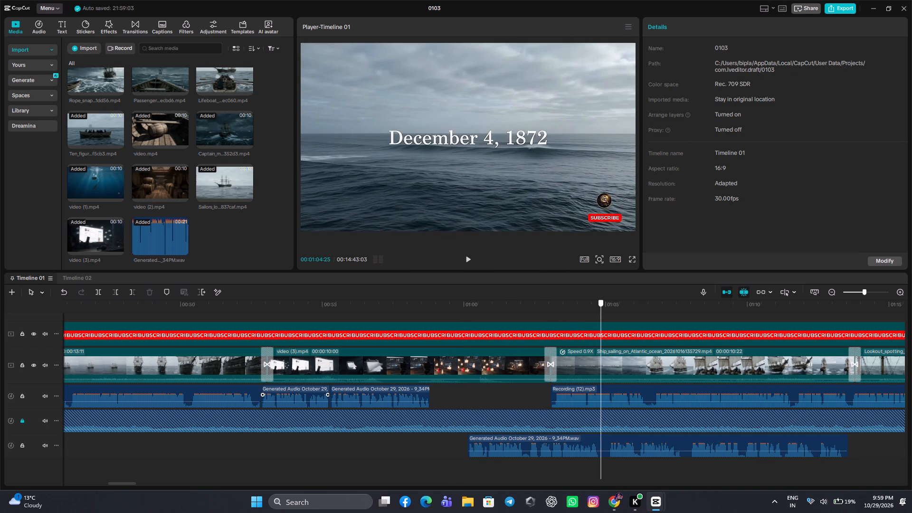
{"action": "left_click_drag", "start_coordinate": [601, 453], "coordinate": [600, 458]}
{"action": "left_click", "coordinate": [598, 448]}
{"action": "left_click", "coordinate": [95, 290]}
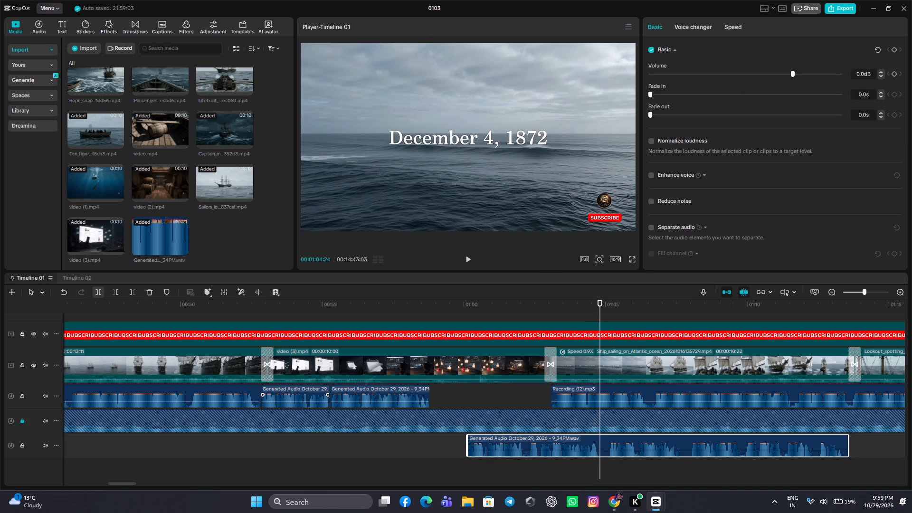
{"action": "left_click_drag", "start_coordinate": [557, 443], "coordinate": [525, 403]}
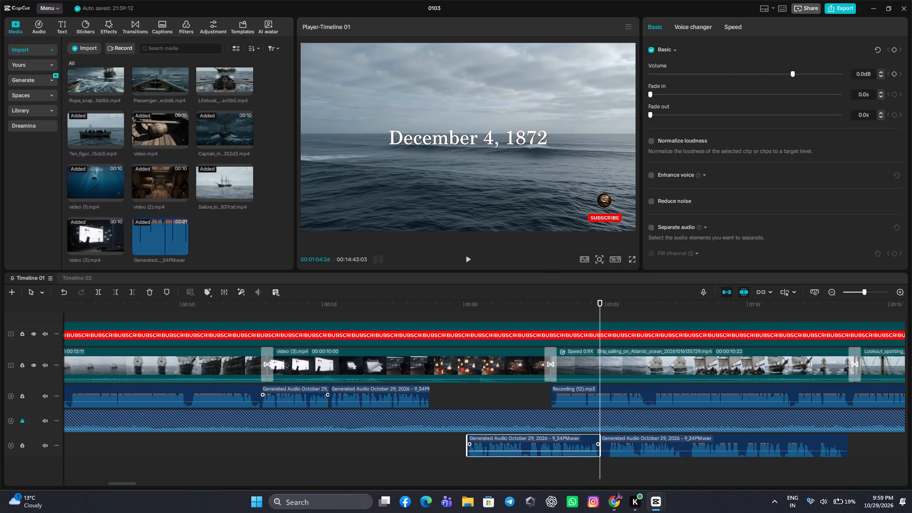
{"action": "left_click_drag", "start_coordinate": [525, 403], "coordinate": [520, 471]}
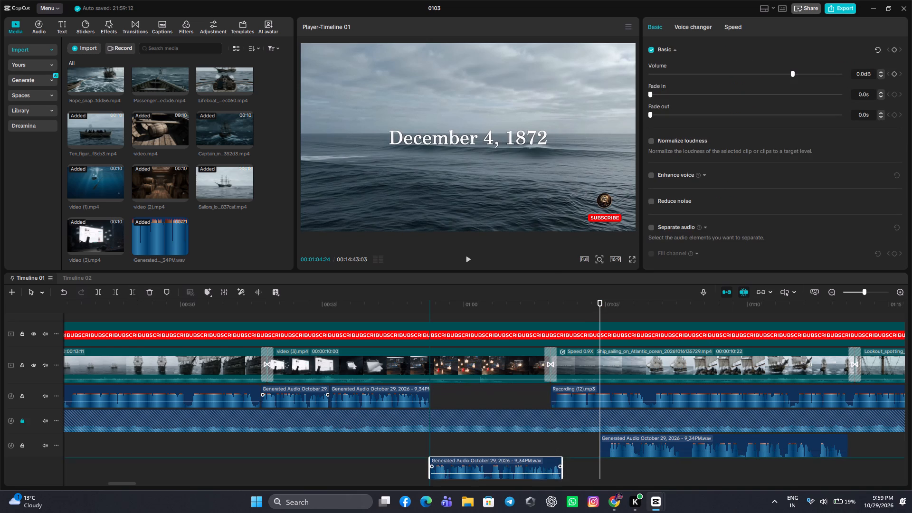
{"action": "left_click_drag", "start_coordinate": [520, 471], "coordinate": [520, 471]}
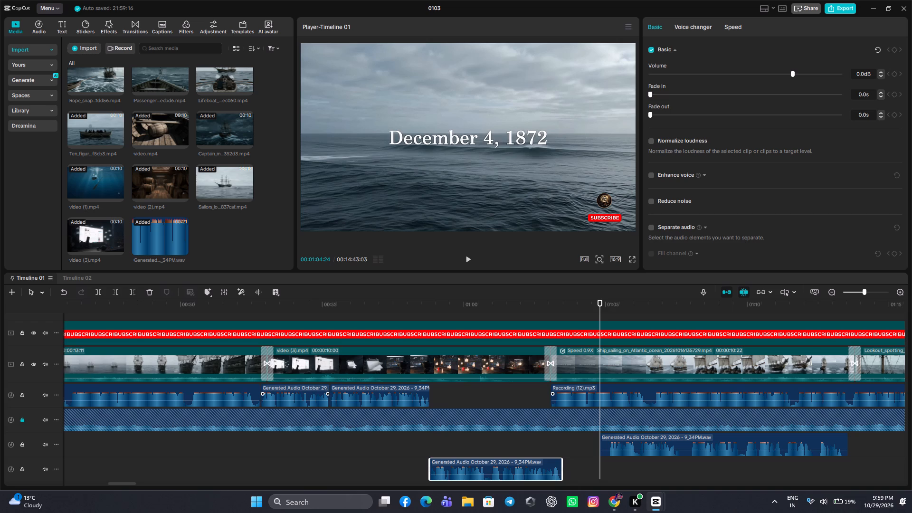
Slow video (3).mp4 down to 0.83x speed.
{"action": "left_click", "coordinate": [514, 361]}
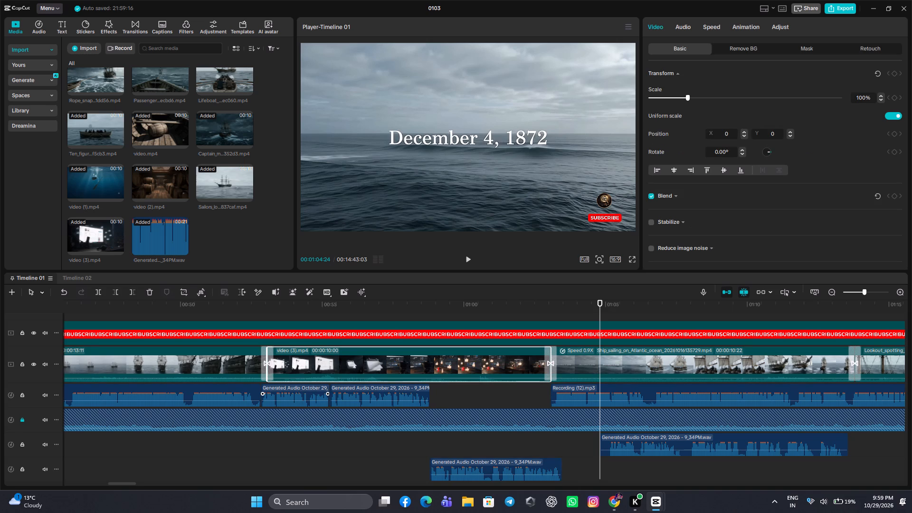
{"action": "left_click", "coordinate": [712, 30]}
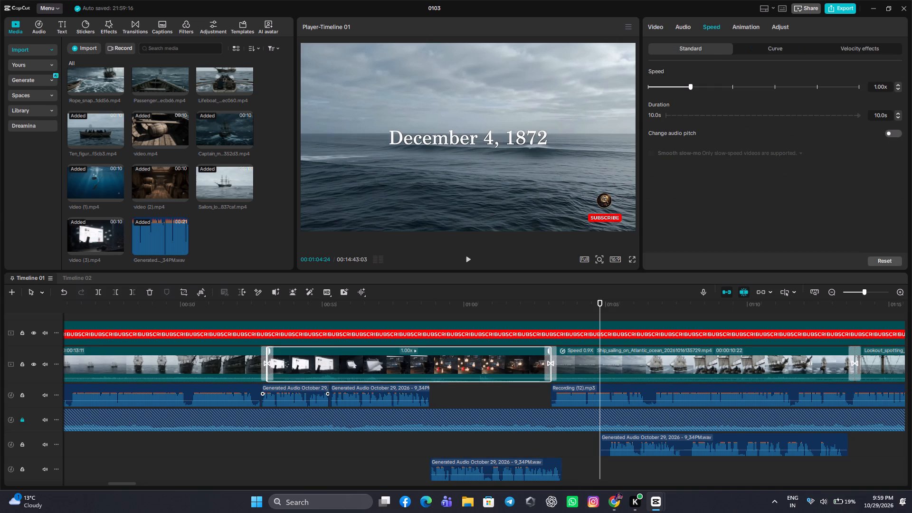
{"action": "left_click", "coordinate": [683, 87]}
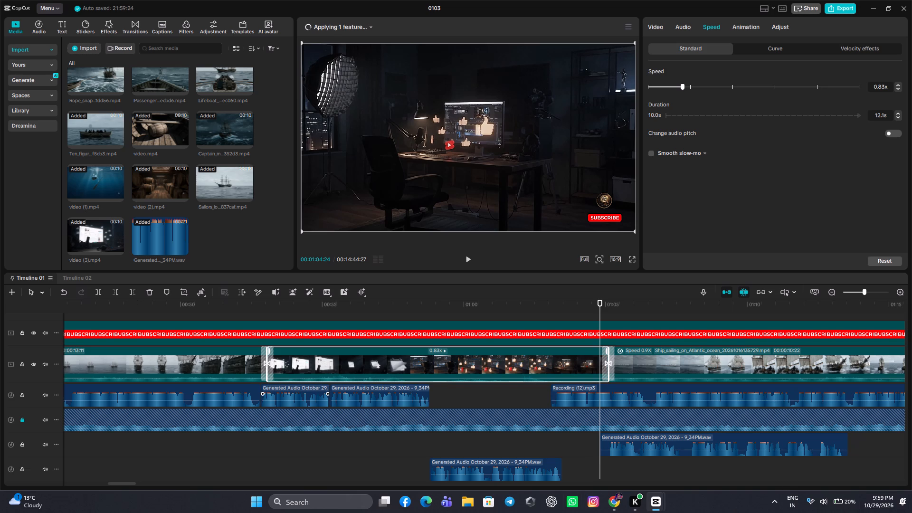
Trim the start of the last remaining voice-over piece to 00:01:05:03.
{"action": "left_click_drag", "start_coordinate": [598, 463], "coordinate": [607, 472]}
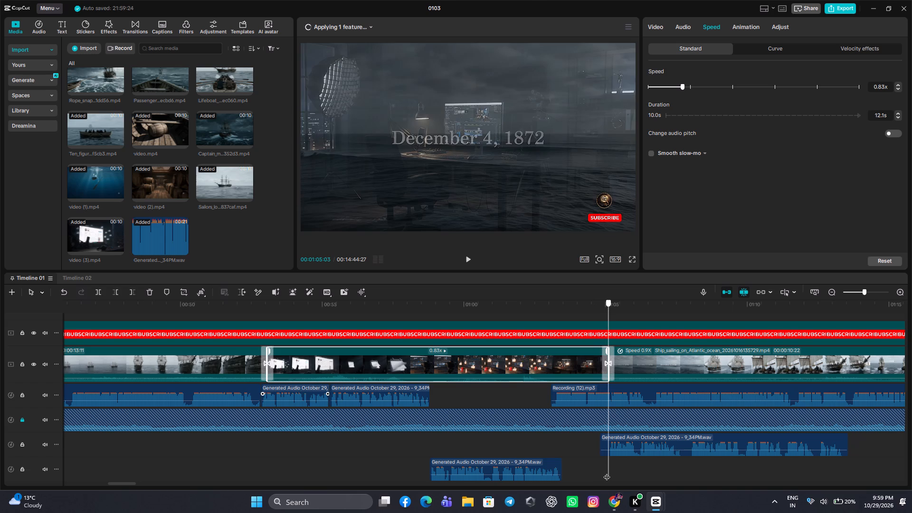
{"action": "left_click_drag", "start_coordinate": [607, 472], "coordinate": [608, 473]}
{"action": "left_click", "coordinate": [608, 447]}
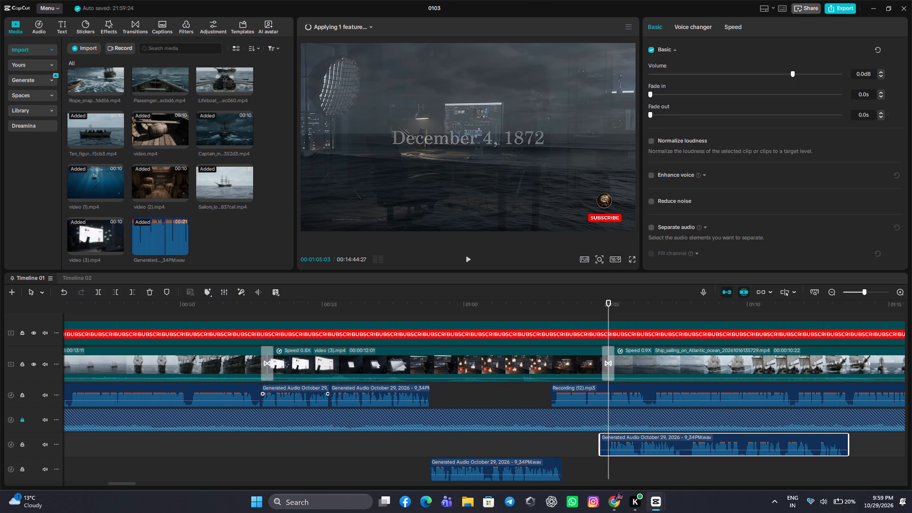
{"action": "left_click", "coordinate": [114, 292]}
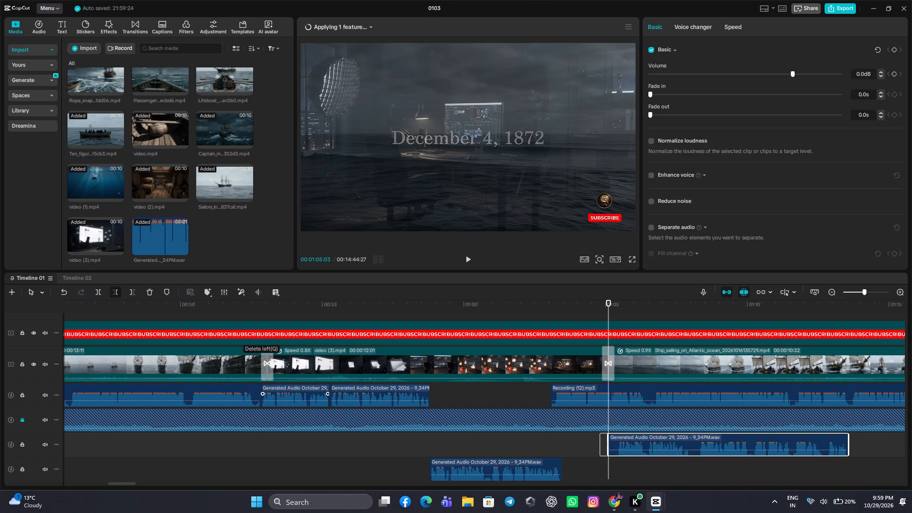
Cut the pause in the last voice-over piece: split it at 00:01:07:20 and trim the rear part's start to 00:01:08:00.
{"action": "left_click", "coordinate": [664, 460]}
{"action": "left_click_drag", "start_coordinate": [664, 460], "coordinate": [673, 460]}
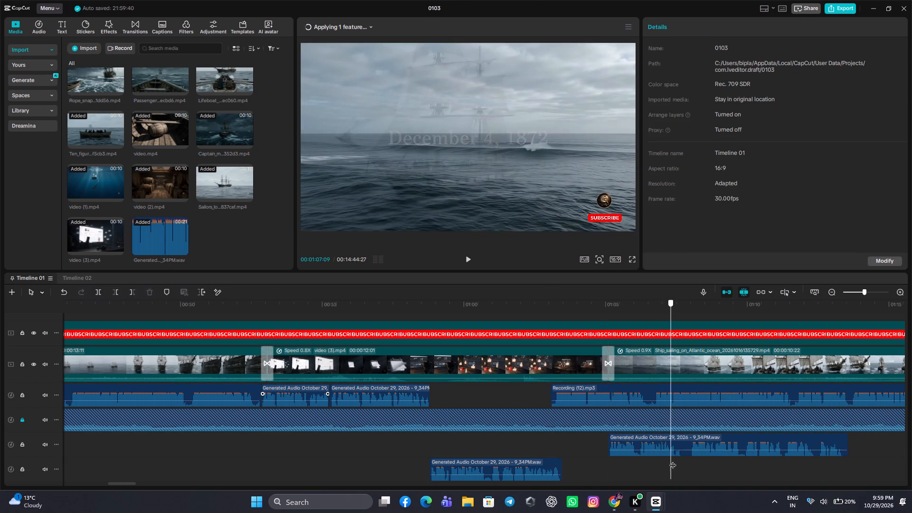
{"action": "left_click_drag", "start_coordinate": [673, 460], "coordinate": [679, 460]}
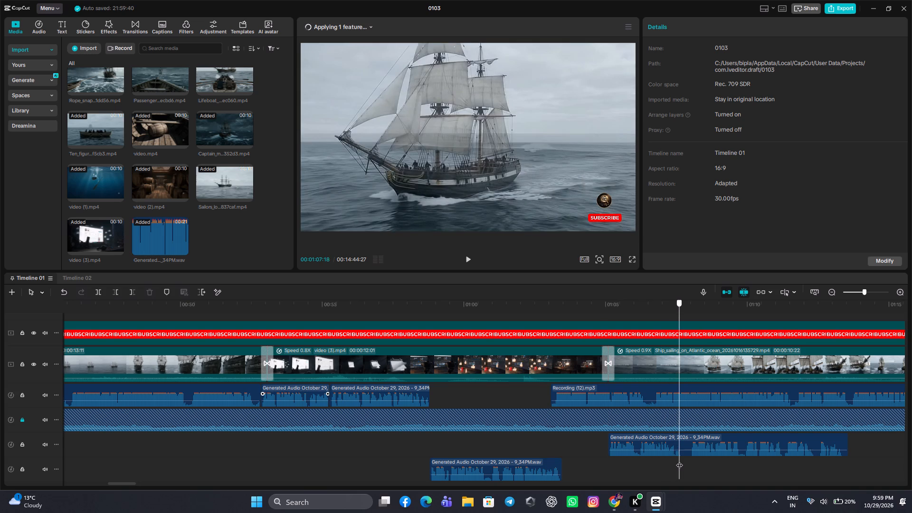
{"action": "left_click_drag", "start_coordinate": [679, 460], "coordinate": [682, 460]}
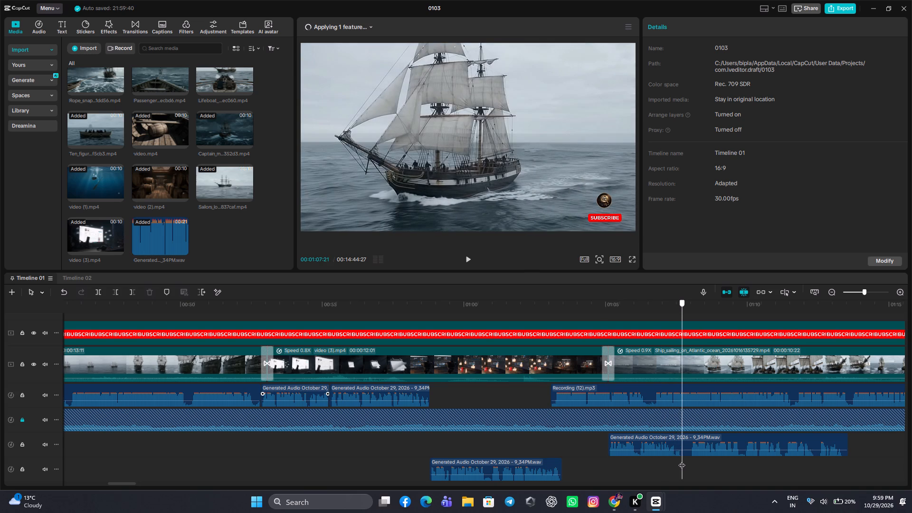
{"action": "left_click_drag", "start_coordinate": [682, 460], "coordinate": [681, 458]}
{"action": "left_click", "coordinate": [682, 442]}
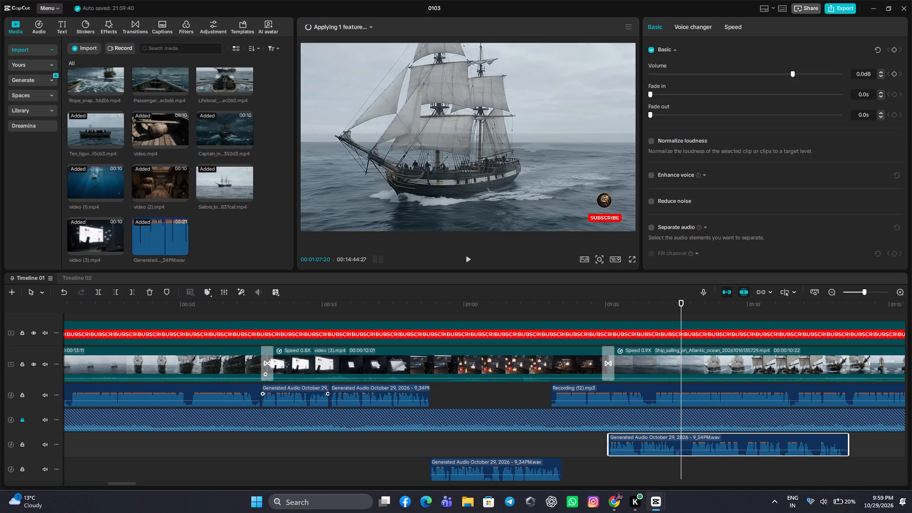
{"action": "left_click", "coordinate": [100, 288]}
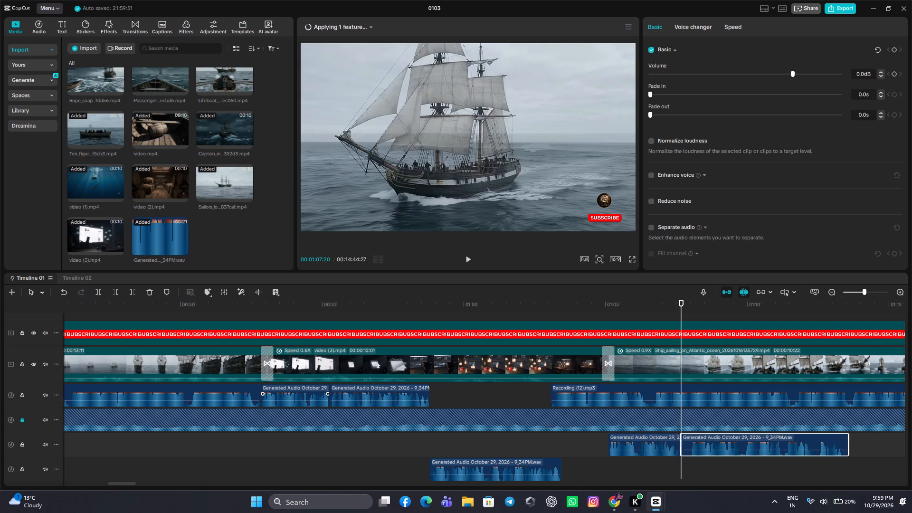
{"action": "left_click_drag", "start_coordinate": [682, 313], "coordinate": [687, 332]}
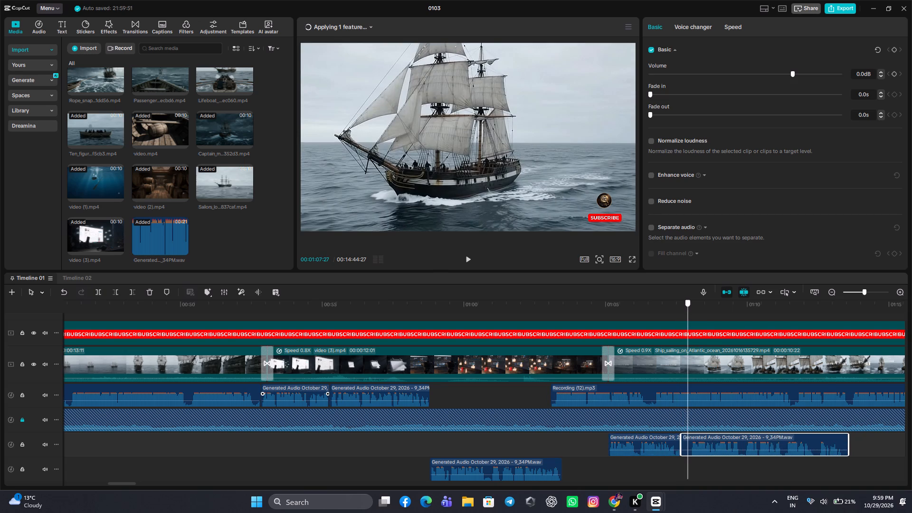
{"action": "left_click_drag", "start_coordinate": [687, 332], "coordinate": [690, 350]}
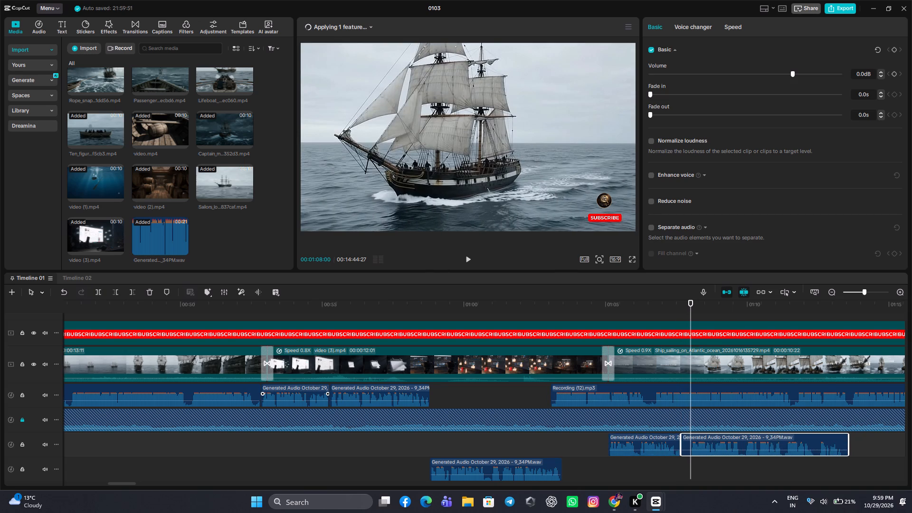
{"action": "left_click", "coordinate": [118, 297]}
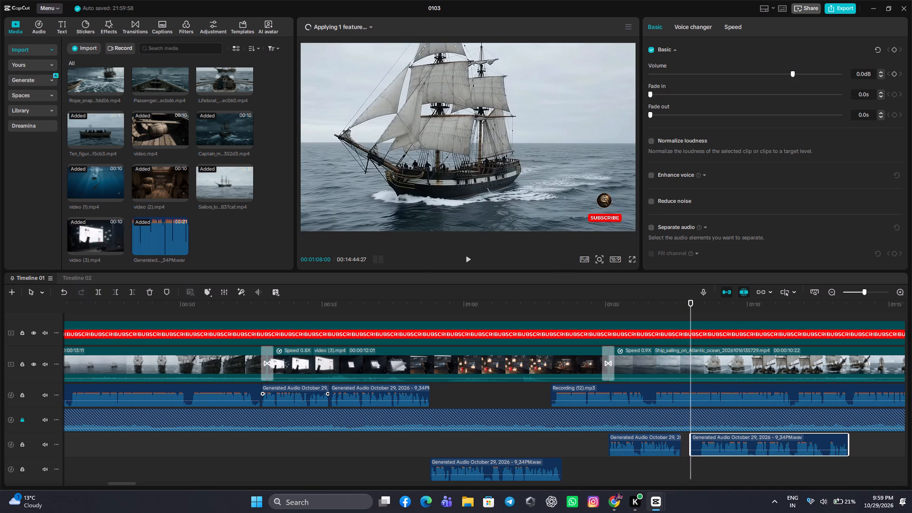
Trim the end of the last voice-over piece to 00:01:13:11.
{"action": "left_click", "coordinate": [817, 470]}
{"action": "left_click_drag", "start_coordinate": [817, 470], "coordinate": [843, 465]}
{"action": "left_click_drag", "start_coordinate": [843, 465], "coordinate": [844, 470]}
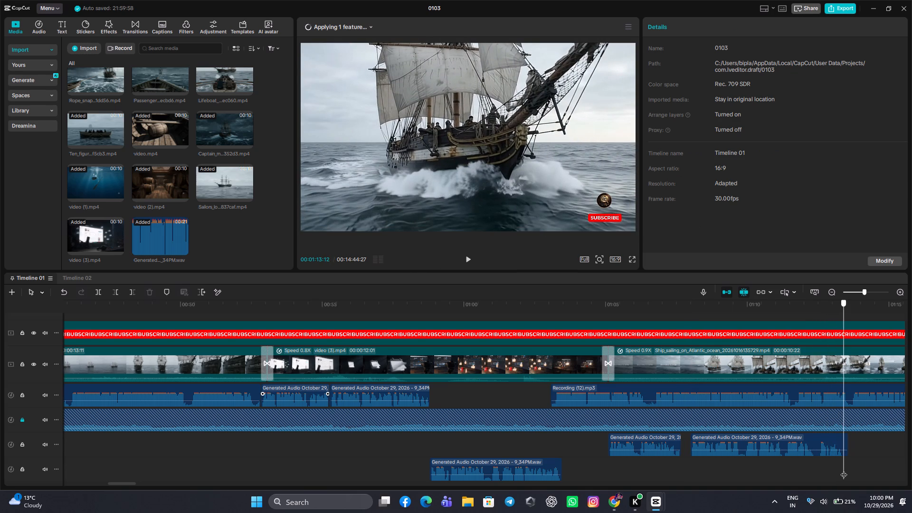
{"action": "left_click_drag", "start_coordinate": [844, 470], "coordinate": [843, 475]}
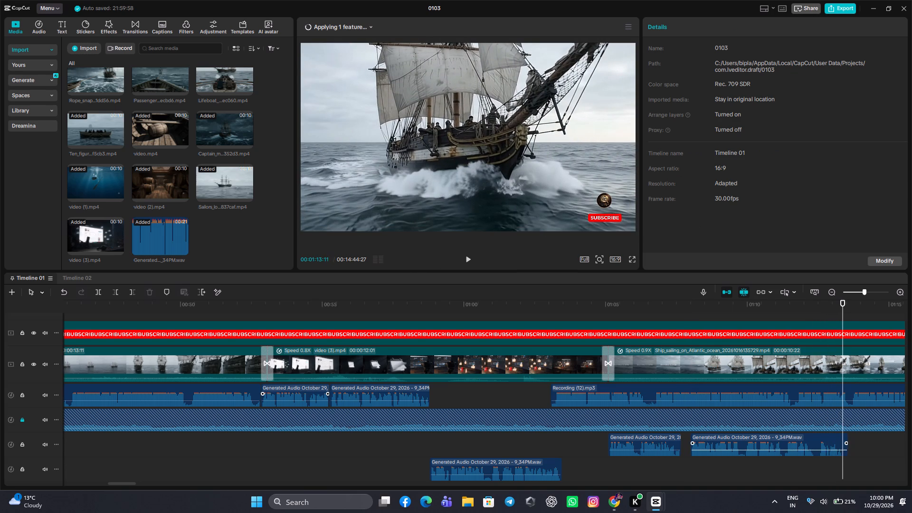
{"action": "left_click", "coordinate": [837, 451]}
{"action": "left_click", "coordinate": [133, 292]}
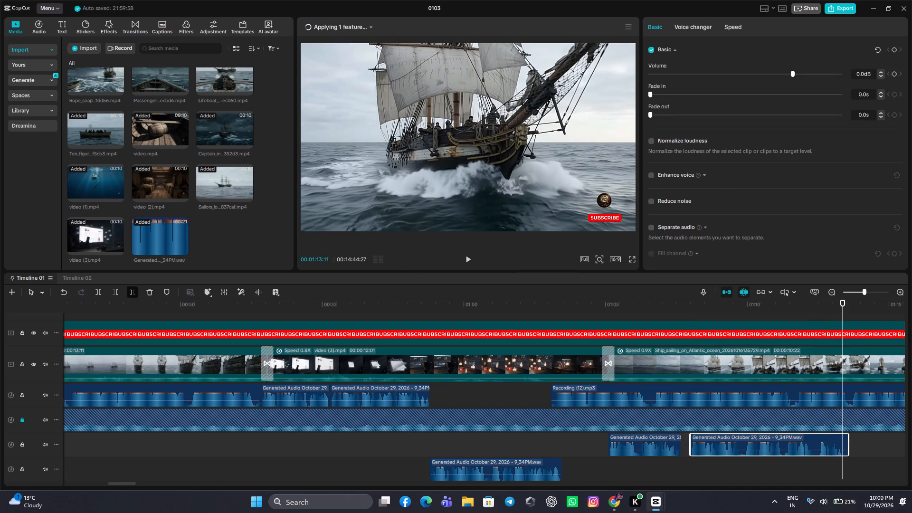
Split the last voice-over piece at 00:01:09:23, trim the rear part's start to 00:01:09:27 and close the gap.
{"action": "left_click", "coordinate": [737, 463]}
{"action": "left_click_drag", "start_coordinate": [737, 463], "coordinate": [741, 467]}
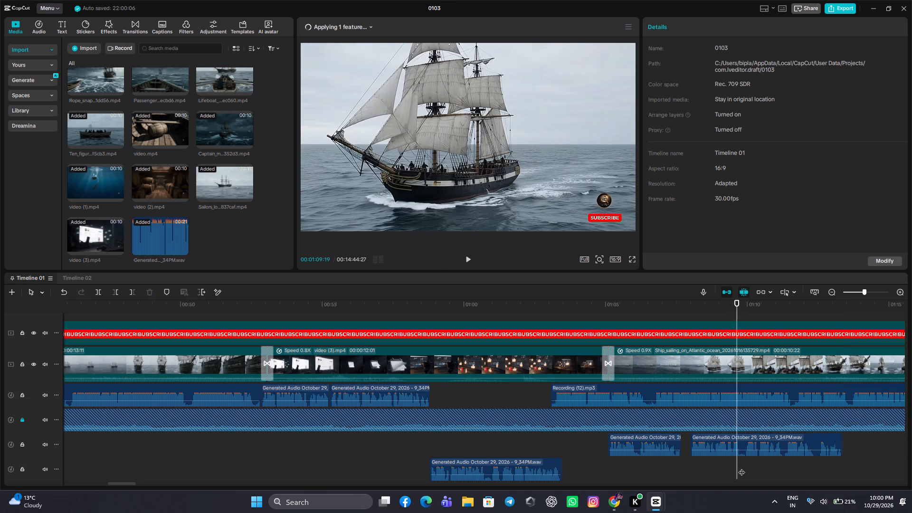
{"action": "left_click_drag", "start_coordinate": [741, 467], "coordinate": [741, 474]}
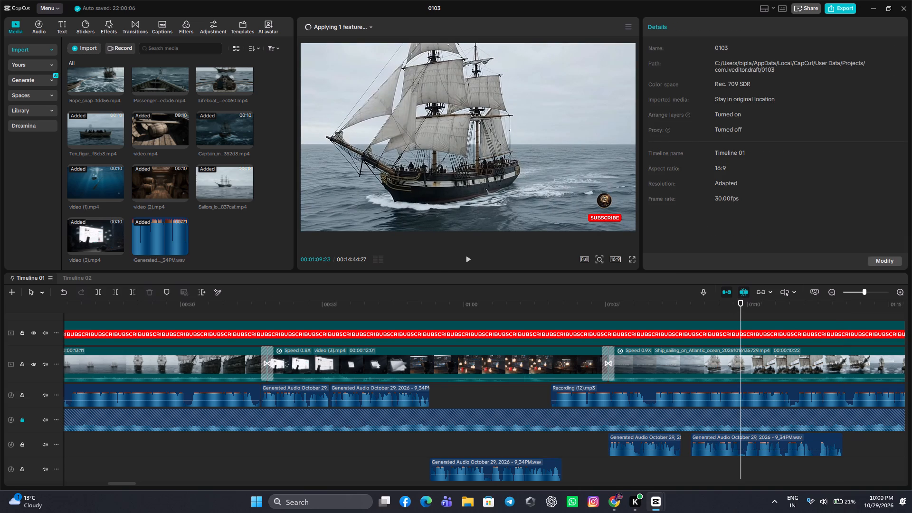
{"action": "left_click", "coordinate": [741, 443]}
{"action": "left_click", "coordinate": [100, 296]}
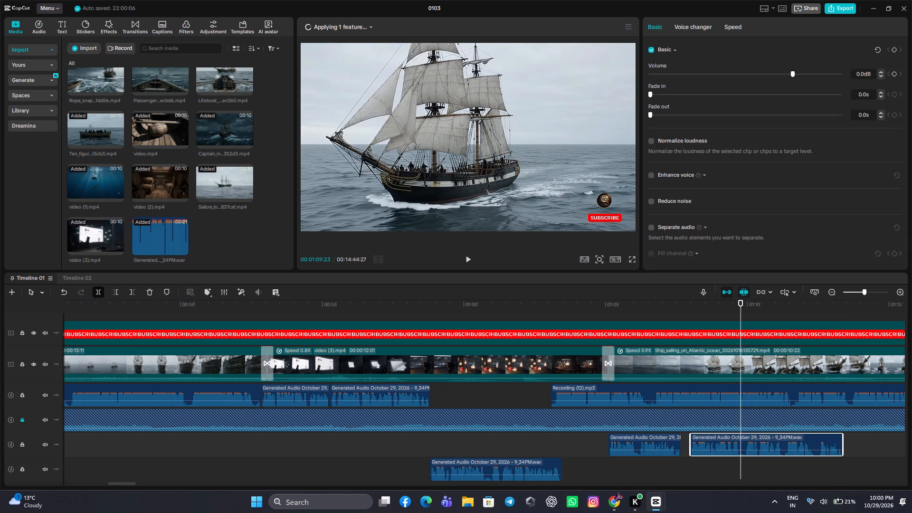
{"action": "left_click_drag", "start_coordinate": [741, 314], "coordinate": [742, 316]}
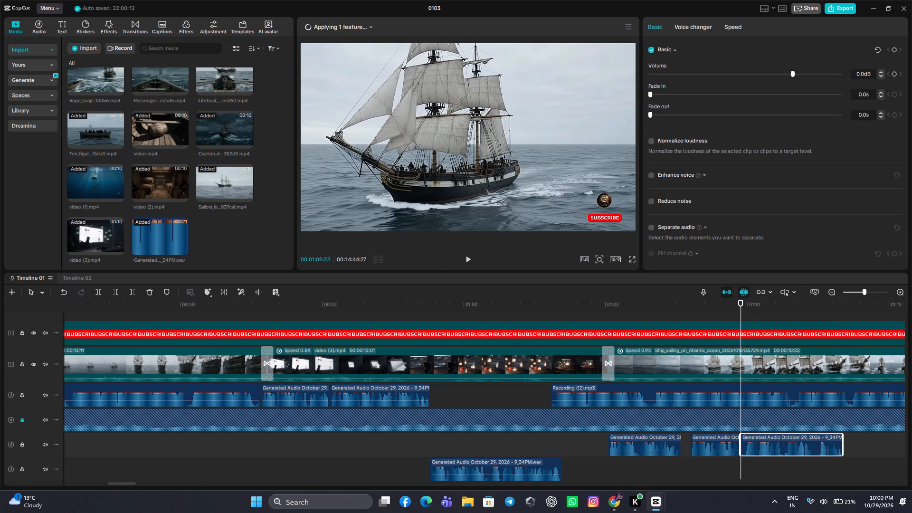
{"action": "left_click_drag", "start_coordinate": [742, 316], "coordinate": [744, 343]}
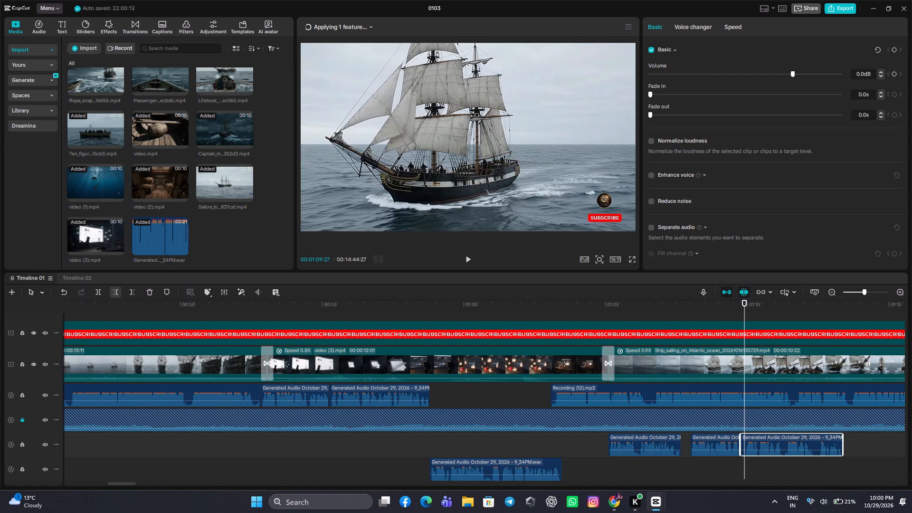
{"action": "left_click", "coordinate": [118, 294]}
{"action": "left_click_drag", "start_coordinate": [769, 437], "coordinate": [767, 437]}
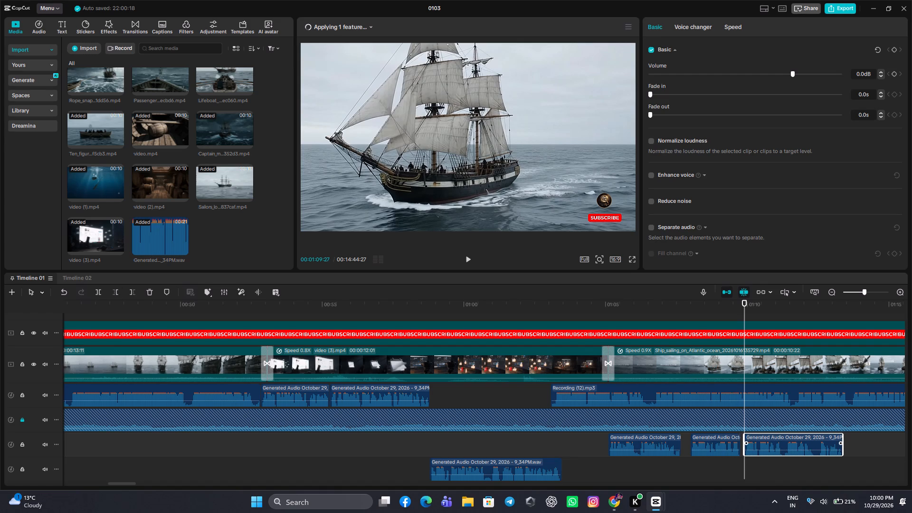
{"action": "left_click_drag", "start_coordinate": [767, 437], "coordinate": [765, 437]}
Split the last voice-over piece at 00:01:12:05, trim the rear part's start to 00:01:12:11 and close the gap.
{"action": "left_click", "coordinate": [803, 465]}
{"action": "left_click_drag", "start_coordinate": [803, 465], "coordinate": [805, 466]}
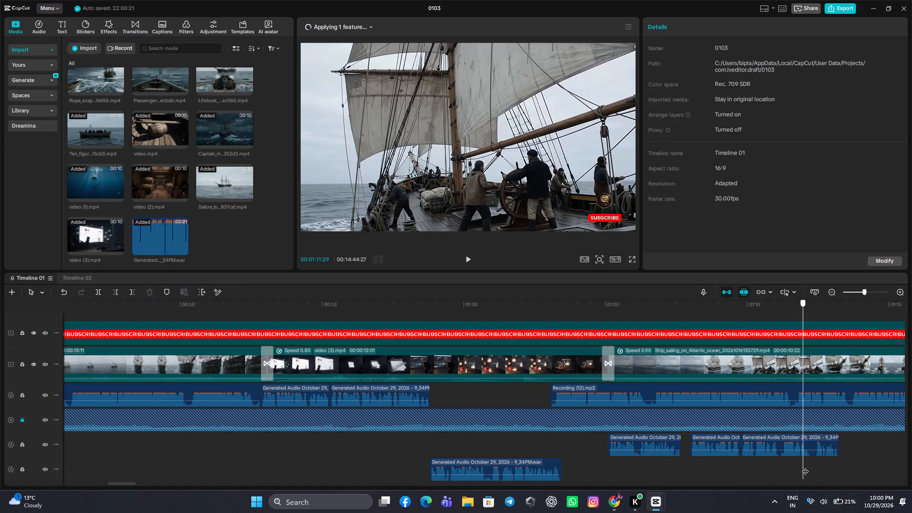
{"action": "left_click_drag", "start_coordinate": [805, 466], "coordinate": [809, 466]}
{"action": "left_click", "coordinate": [807, 440]}
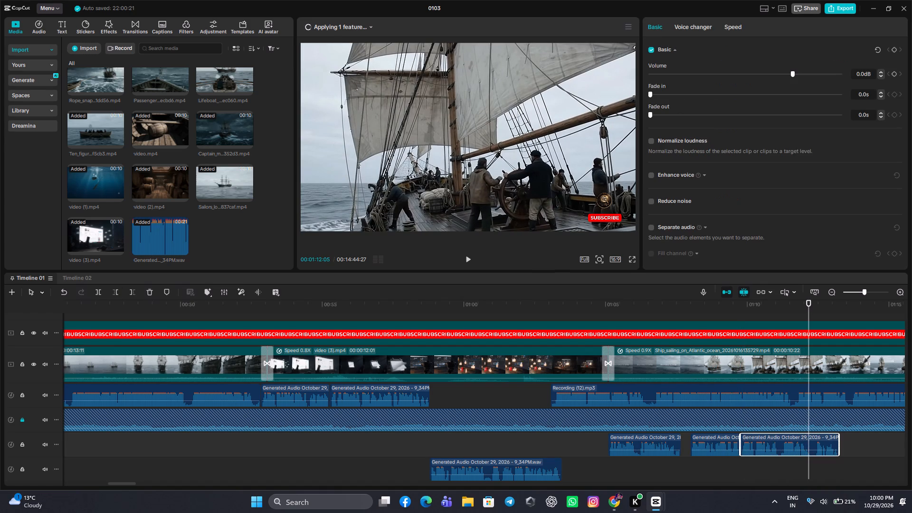
{"action": "left_click", "coordinate": [96, 290]}
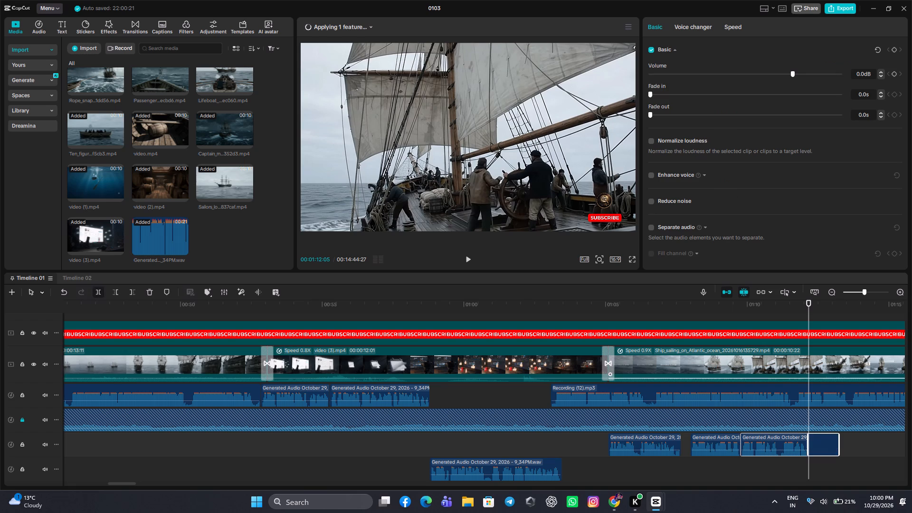
{"action": "left_click_drag", "start_coordinate": [808, 314], "coordinate": [818, 328]}
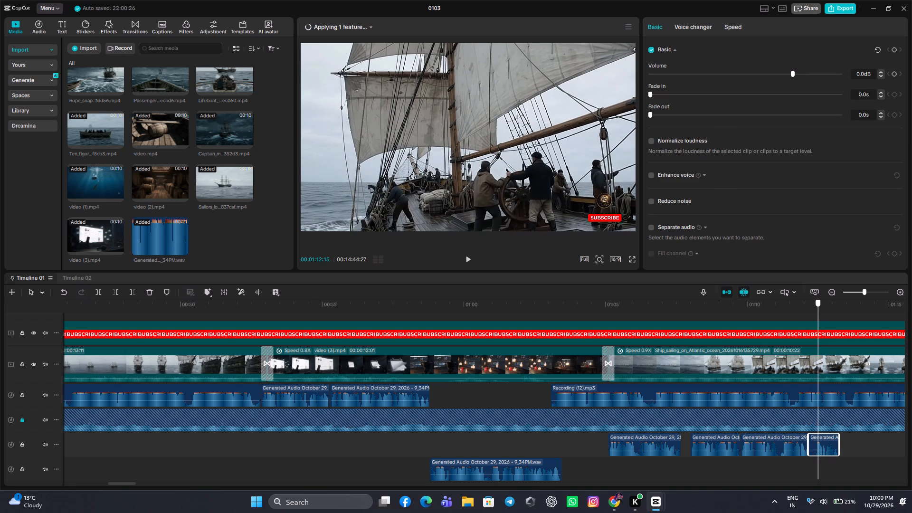
{"action": "left_click_drag", "start_coordinate": [818, 328], "coordinate": [814, 350]}
{"action": "left_click", "coordinate": [115, 292]}
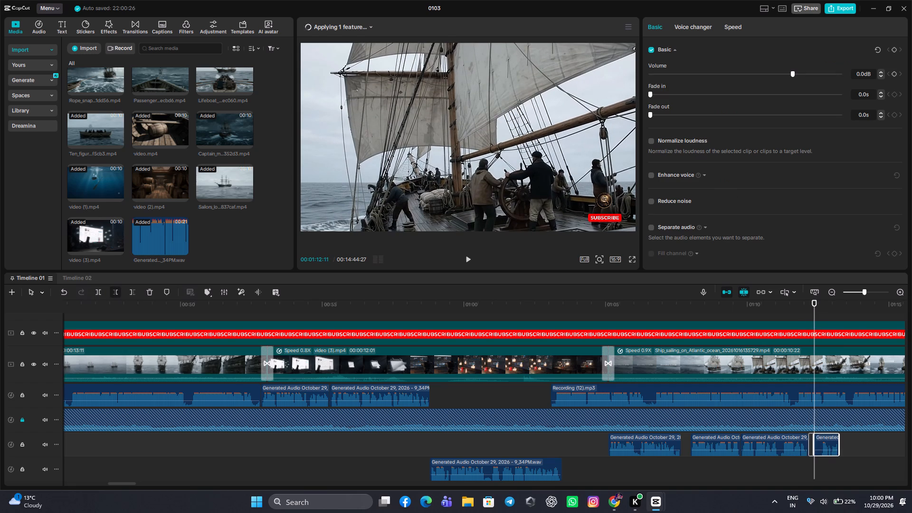
{"action": "left_click_drag", "start_coordinate": [826, 441], "coordinate": [818, 443]}
Split the second-to-last voice-over piece at 00:01:11:03, trim the rear part's start to 00:01:11:07, and shift the final two pieces back to close the gap.
{"action": "left_click", "coordinate": [781, 457]}
{"action": "left_click_drag", "start_coordinate": [781, 457], "coordinate": [779, 461]}
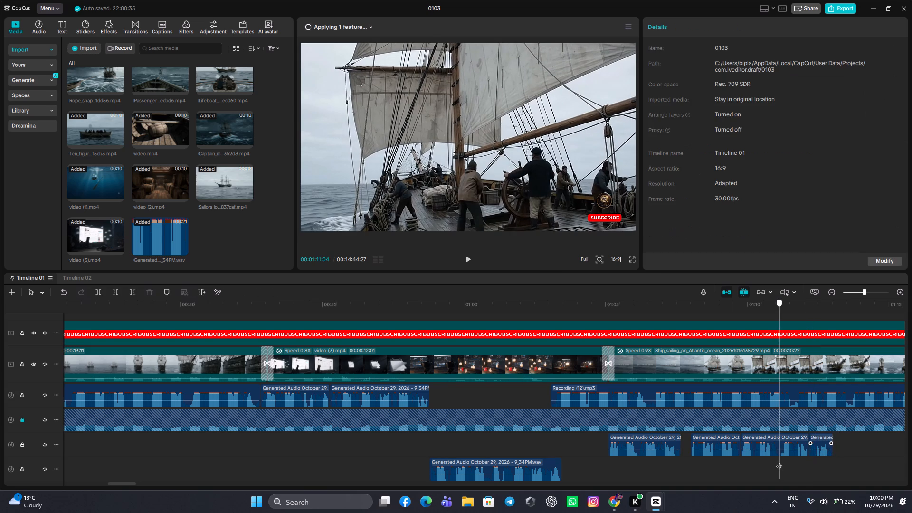
{"action": "left_click_drag", "start_coordinate": [779, 461], "coordinate": [778, 466]}
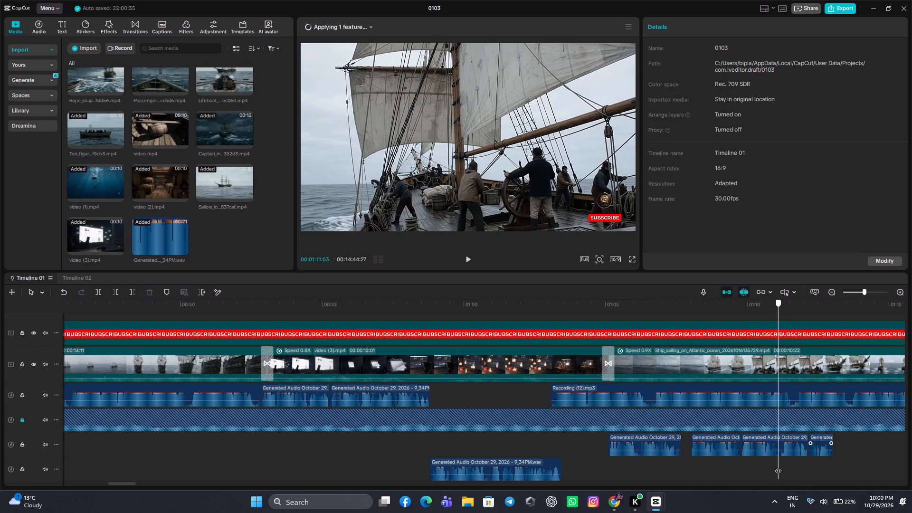
{"action": "left_click_drag", "start_coordinate": [778, 466], "coordinate": [778, 468]}
{"action": "left_click", "coordinate": [782, 442]}
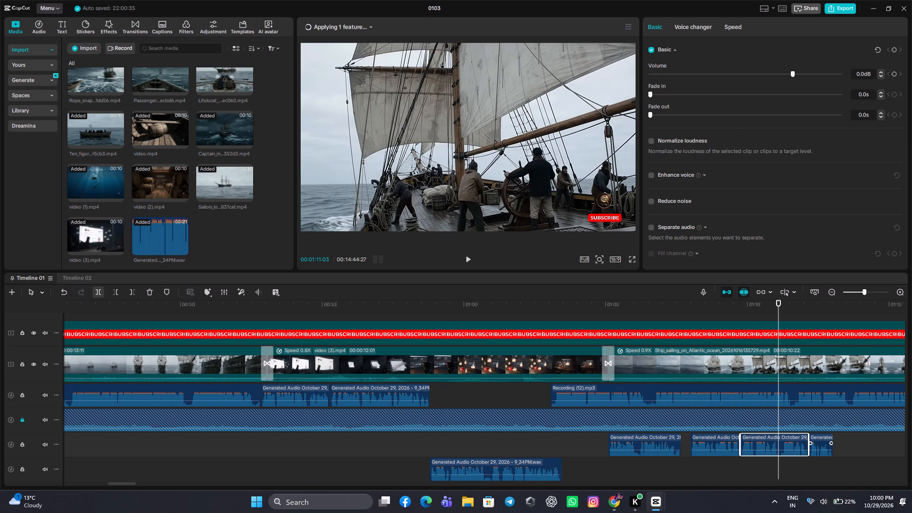
{"action": "left_click", "coordinate": [101, 294]}
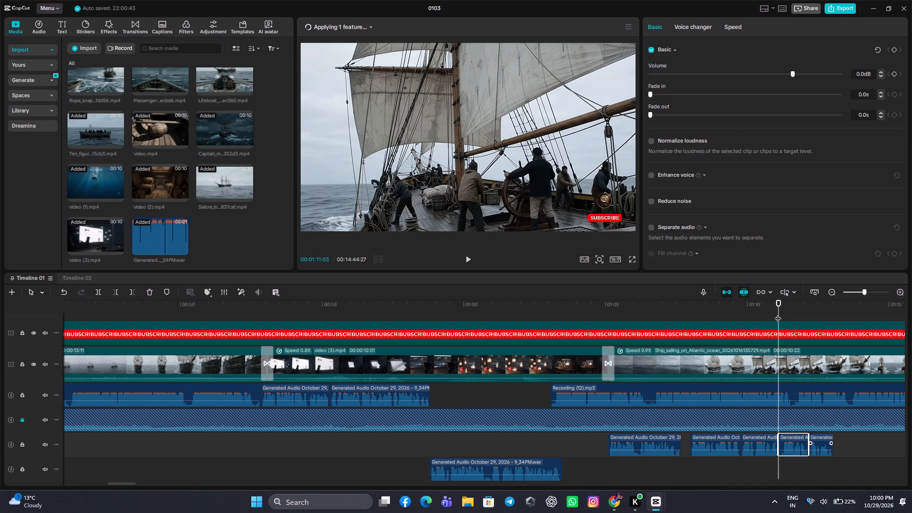
{"action": "left_click_drag", "start_coordinate": [778, 314], "coordinate": [783, 341]}
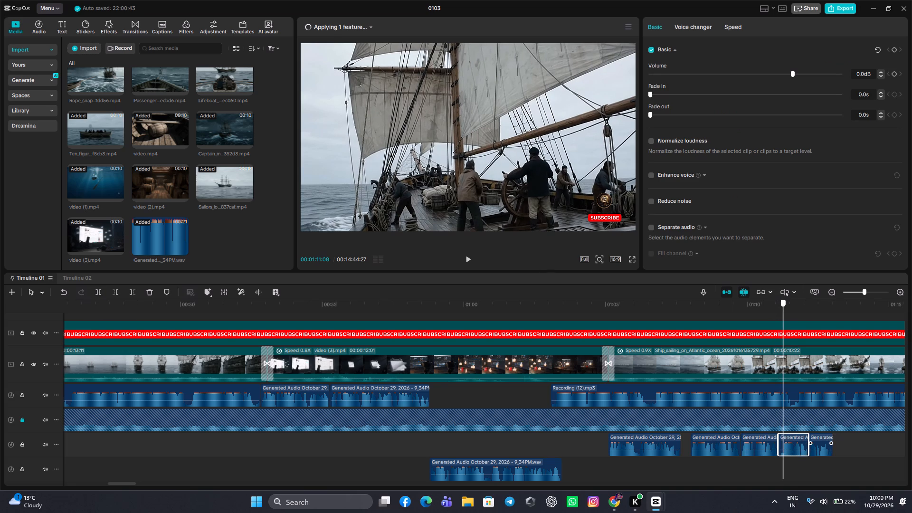
{"action": "left_click_drag", "start_coordinate": [783, 341], "coordinate": [782, 349]}
{"action": "left_click", "coordinate": [114, 292]}
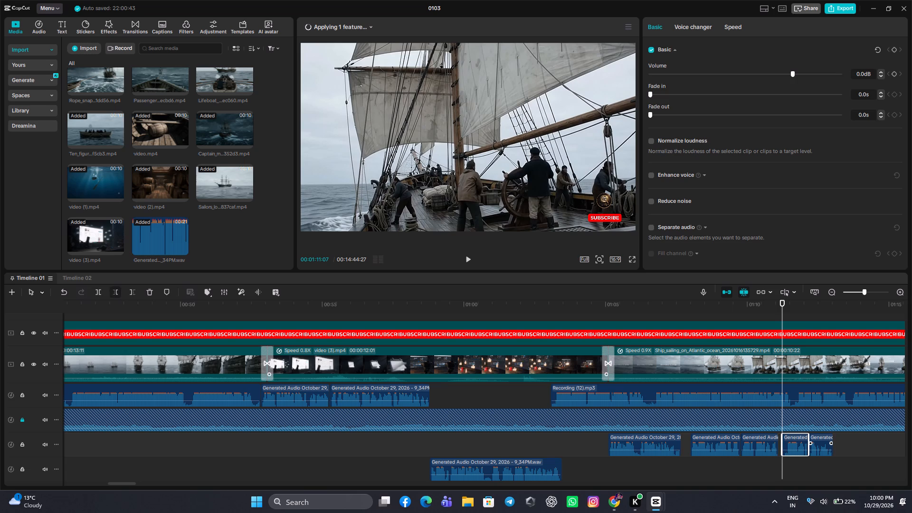
{"action": "left_click", "coordinate": [837, 454]}
{"action": "left_click_drag", "start_coordinate": [863, 445], "coordinate": [799, 443]}
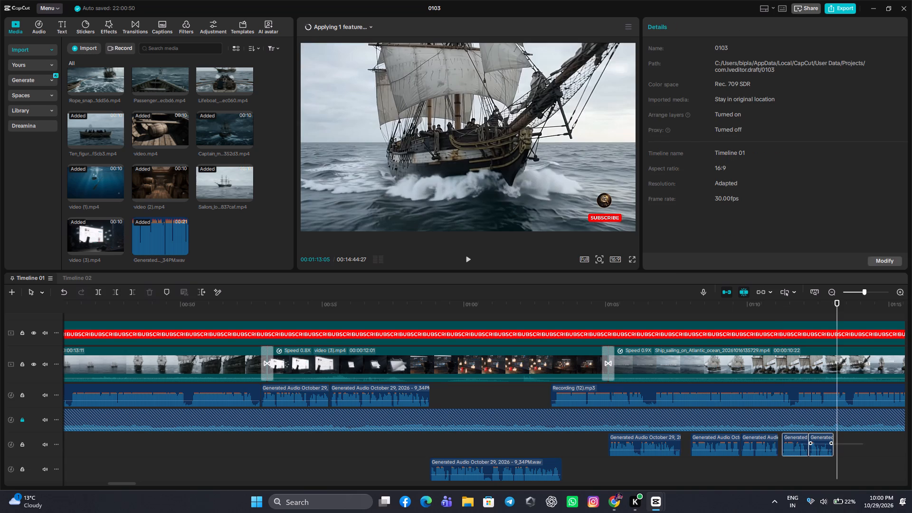
{"action": "left_click_drag", "start_coordinate": [798, 443], "coordinate": [791, 443]}
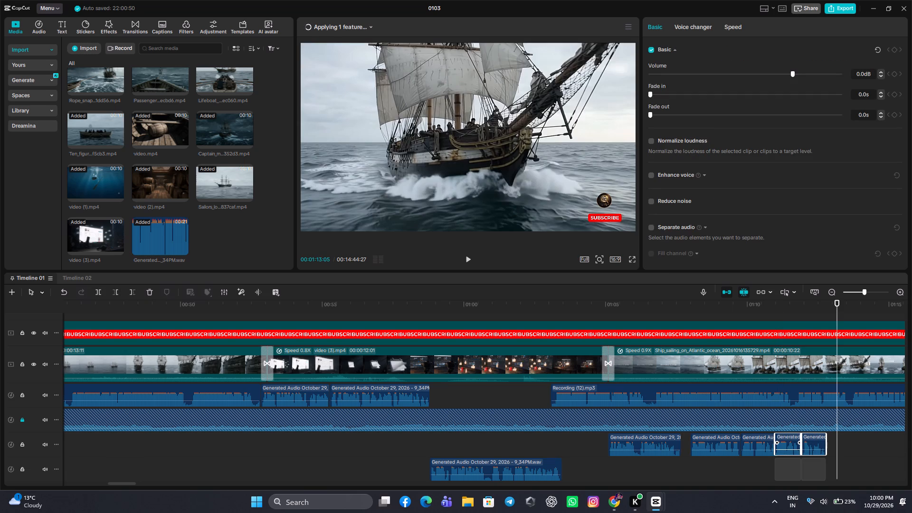
{"action": "left_click_drag", "start_coordinate": [791, 443], "coordinate": [792, 444]}
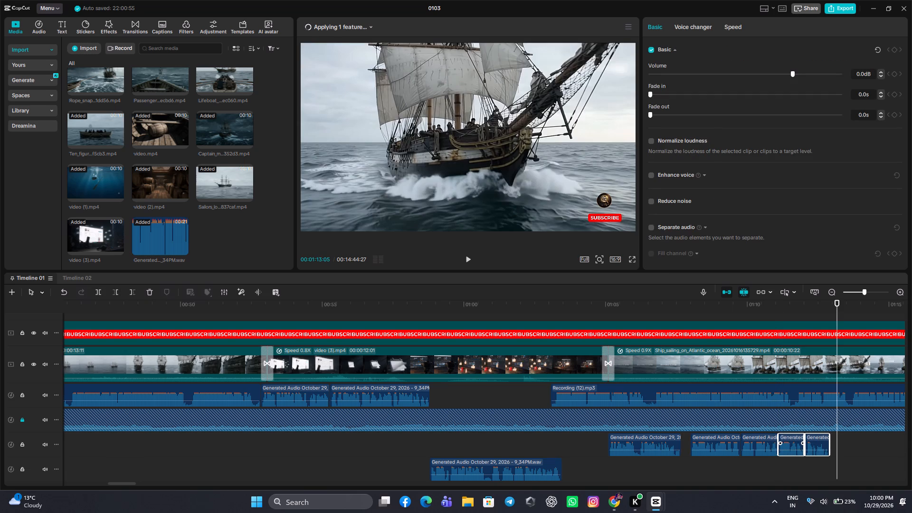
Shift the last four voice-over pieces together to start where the preceding piece ends at 00:01:07:20.
{"action": "left_click", "coordinate": [864, 445]}
{"action": "left_click_drag", "start_coordinate": [881, 444], "coordinate": [720, 445]}
{"action": "left_click_drag", "start_coordinate": [718, 442], "coordinate": [715, 442]}
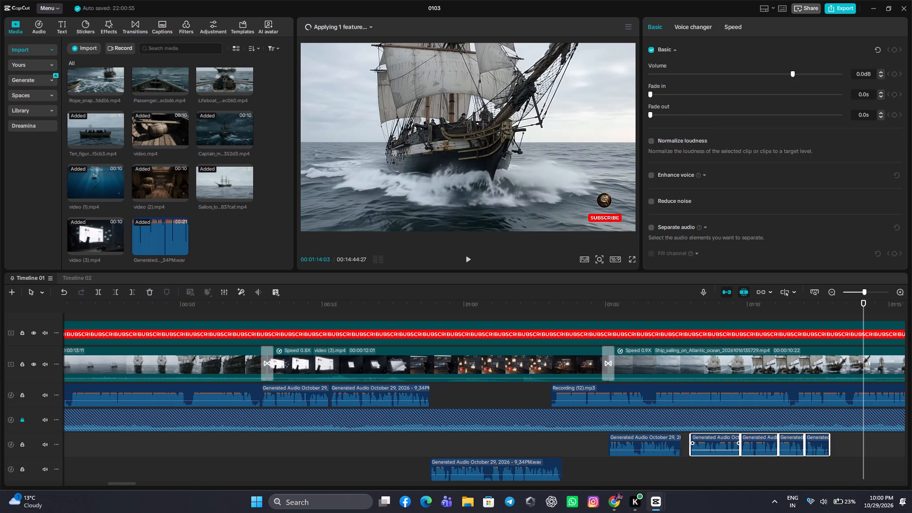
{"action": "left_click_drag", "start_coordinate": [715, 442], "coordinate": [710, 444]}
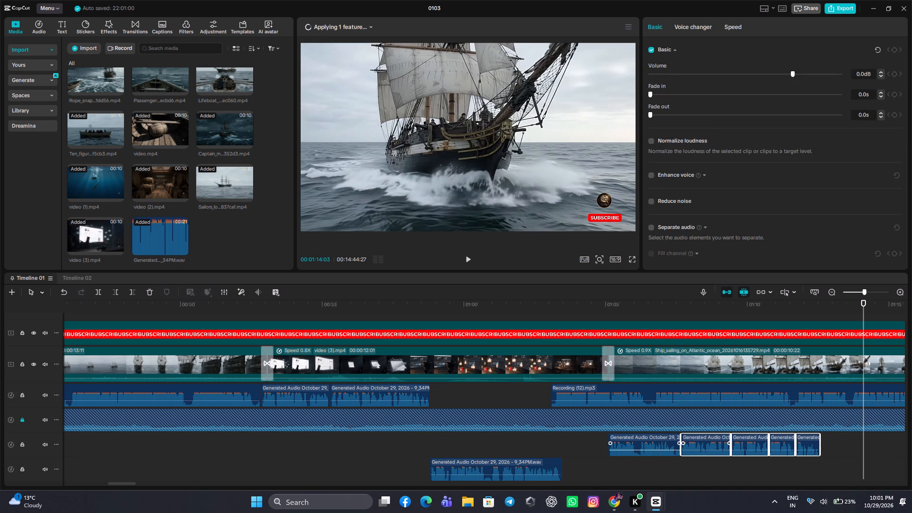
Move the long generated voice-over piece up onto the other pieces' track, placed so it ends where they begin.
{"action": "left_click_drag", "start_coordinate": [512, 468], "coordinate": [564, 443]}
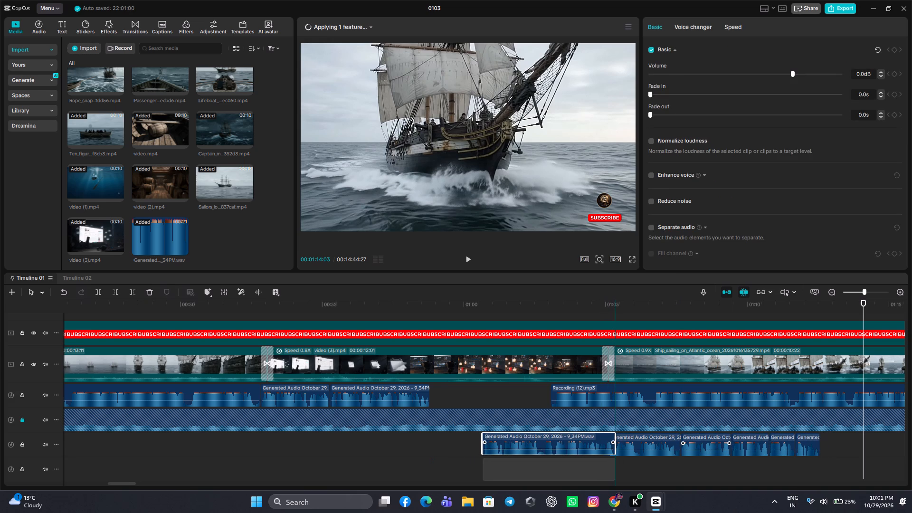
{"action": "left_click_drag", "start_coordinate": [564, 443], "coordinate": [559, 444]}
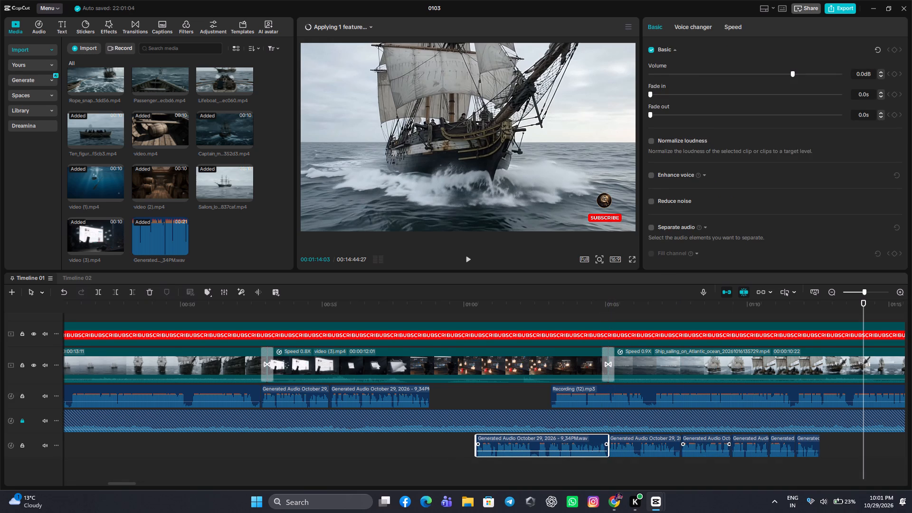
Unlock the background music track and move the long Recording (12).mp3 clip after the gap onto its own lower track, starting at about 01:08.
{"action": "left_click", "coordinate": [857, 291]}
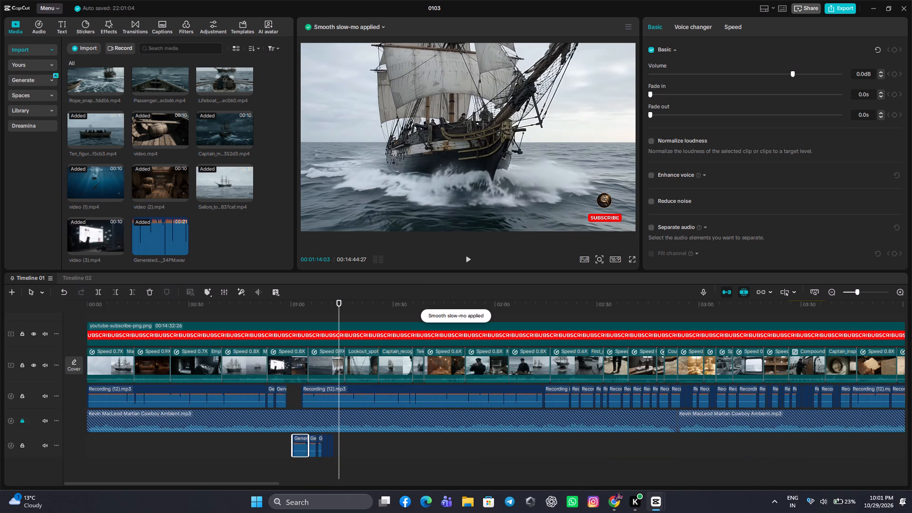
{"action": "left_click", "coordinate": [377, 399]}
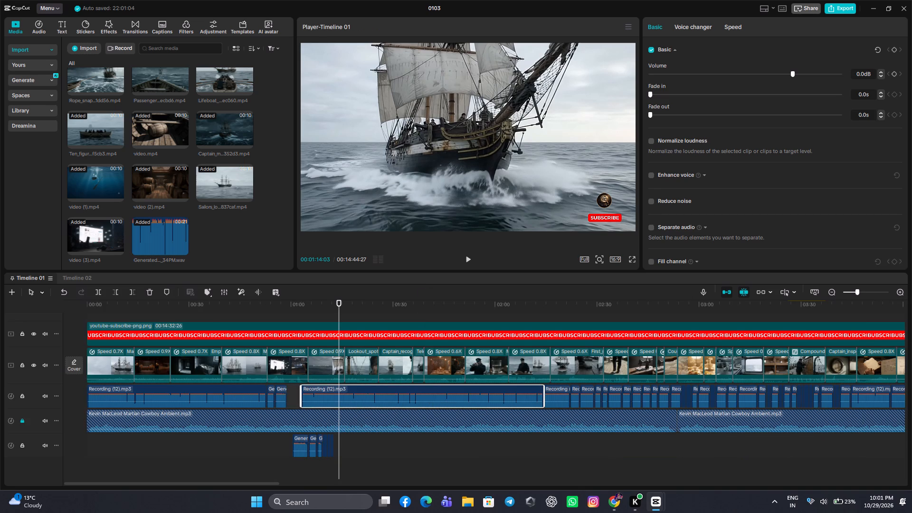
{"action": "left_click", "coordinate": [27, 420]}
{"action": "left_click", "coordinate": [22, 420]}
{"action": "left_click_drag", "start_coordinate": [481, 389], "coordinate": [486, 395]}
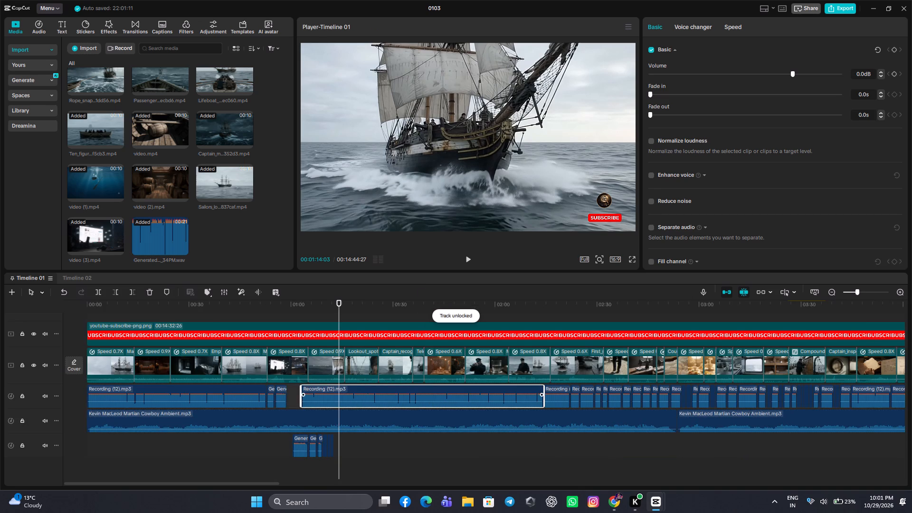
{"action": "left_click_drag", "start_coordinate": [486, 395], "coordinate": [499, 406]}
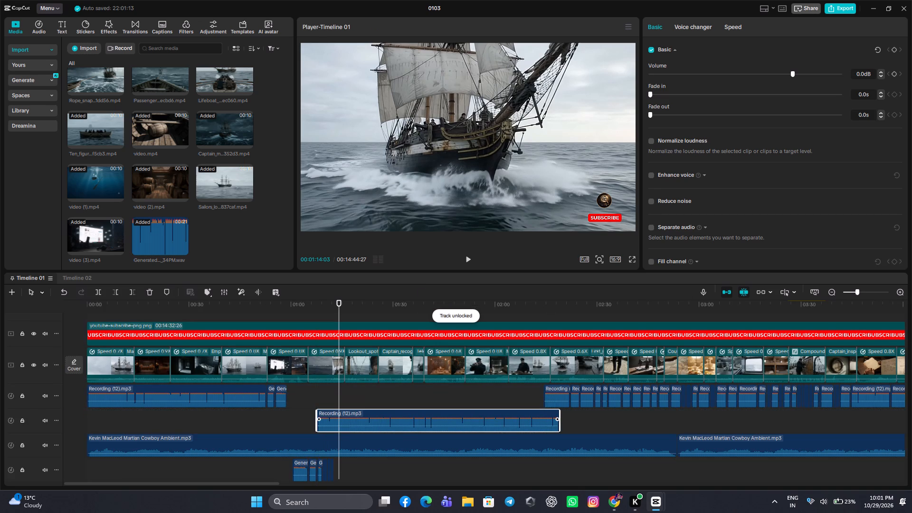
Select all the joined generated voice-over pieces and move them onto the narration track, directly after the earlier generated pieces.
{"action": "scroll", "coordinate": [386, 451], "scroll_direction": "down", "scroll_amount": 1}
{"action": "left_click_drag", "start_coordinate": [360, 453], "coordinate": [284, 459]}
{"action": "left_click_drag", "start_coordinate": [298, 459], "coordinate": [296, 389]}
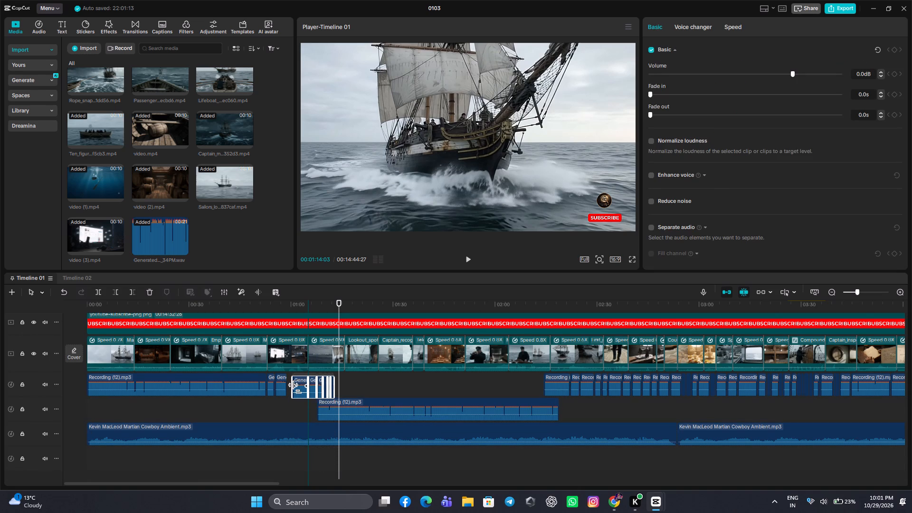
{"action": "left_click_drag", "start_coordinate": [296, 389], "coordinate": [292, 388]}
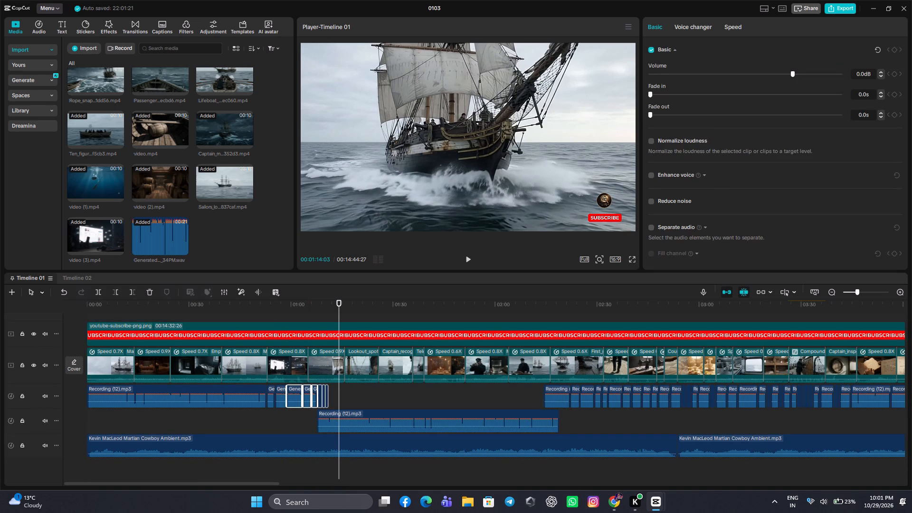
Mark the voice-over's end at 00:01:10:28 with the playhead and slow video (3).mp4 to 0.55x so it extends just past that point.
{"action": "left_click_drag", "start_coordinate": [858, 291], "coordinate": [862, 291]}
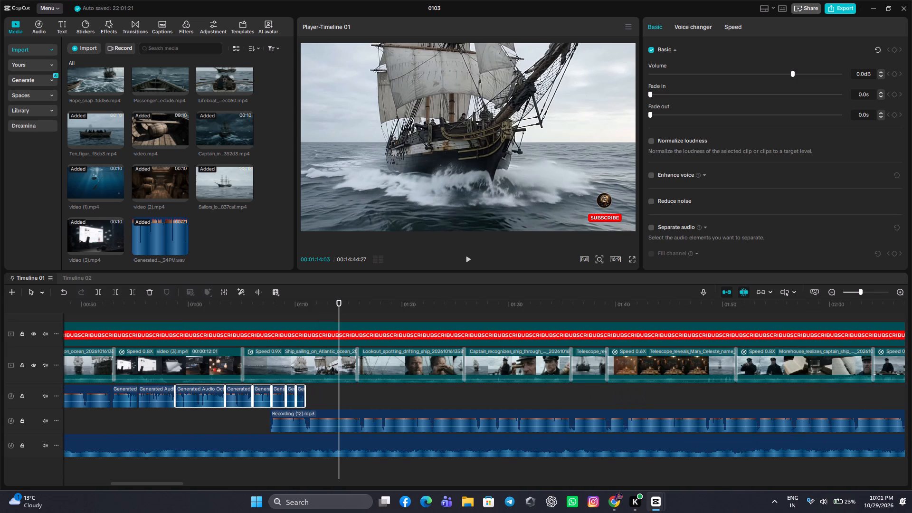
{"action": "left_click_drag", "start_coordinate": [862, 291], "coordinate": [864, 291]}
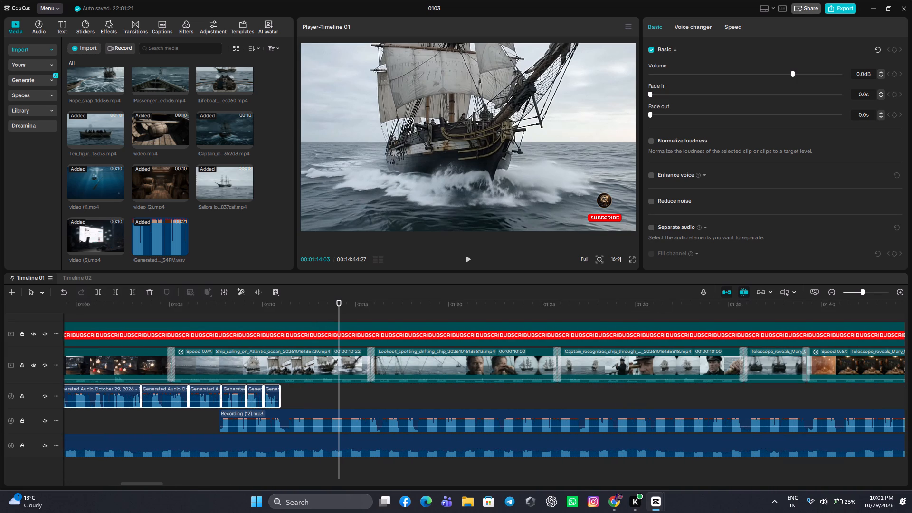
{"action": "left_click", "coordinate": [178, 309]}
{"action": "left_click_drag", "start_coordinate": [178, 309], "coordinate": [258, 351]}
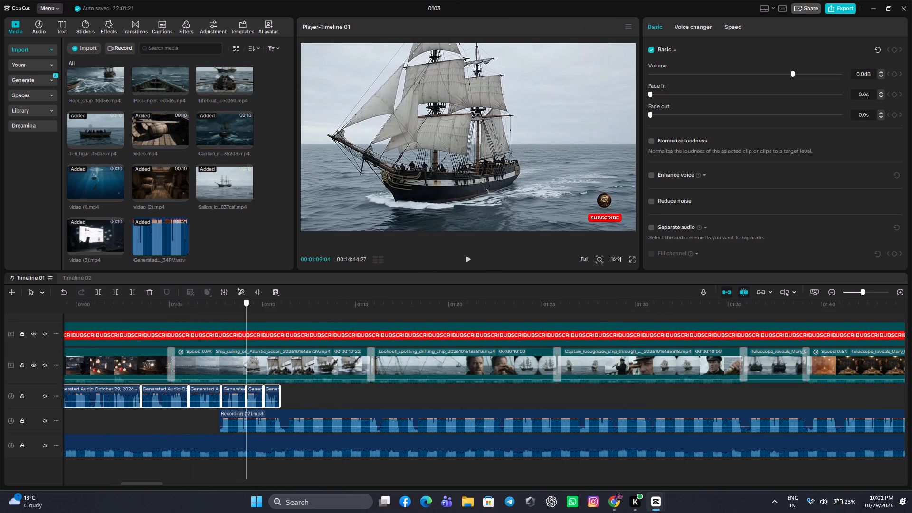
{"action": "left_click_drag", "start_coordinate": [258, 351], "coordinate": [259, 352]}
{"action": "left_click", "coordinate": [287, 392]}
{"action": "left_click_drag", "start_coordinate": [287, 392], "coordinate": [283, 408]}
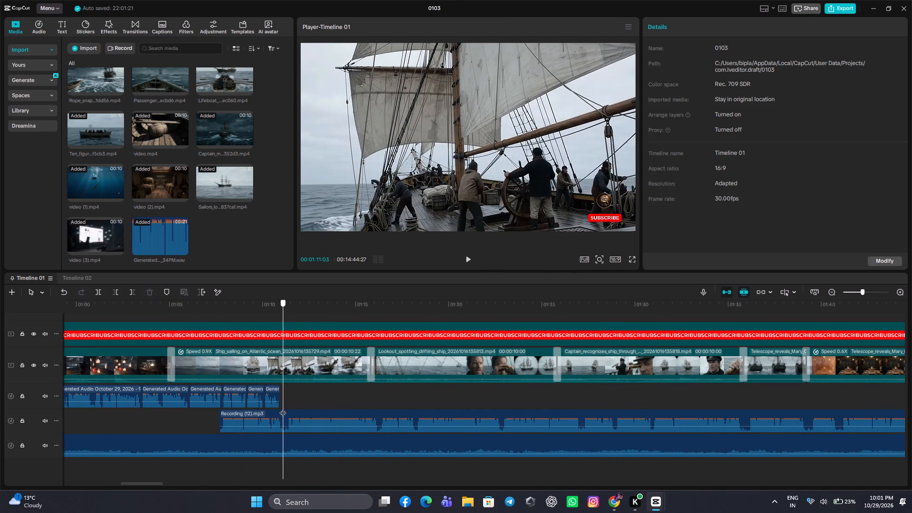
{"action": "left_click_drag", "start_coordinate": [283, 408], "coordinate": [282, 410]}
{"action": "left_click", "coordinate": [134, 369]}
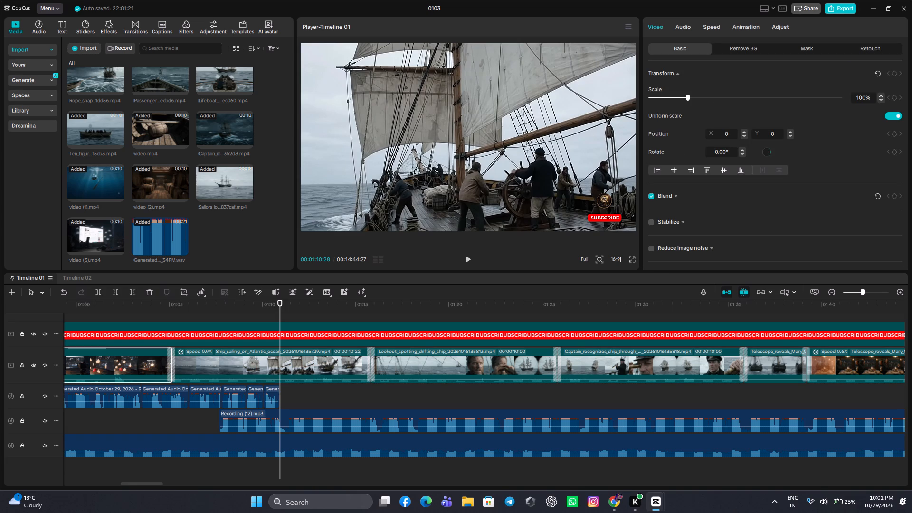
{"action": "left_click", "coordinate": [712, 29]}
{"action": "left_click", "coordinate": [676, 87]}
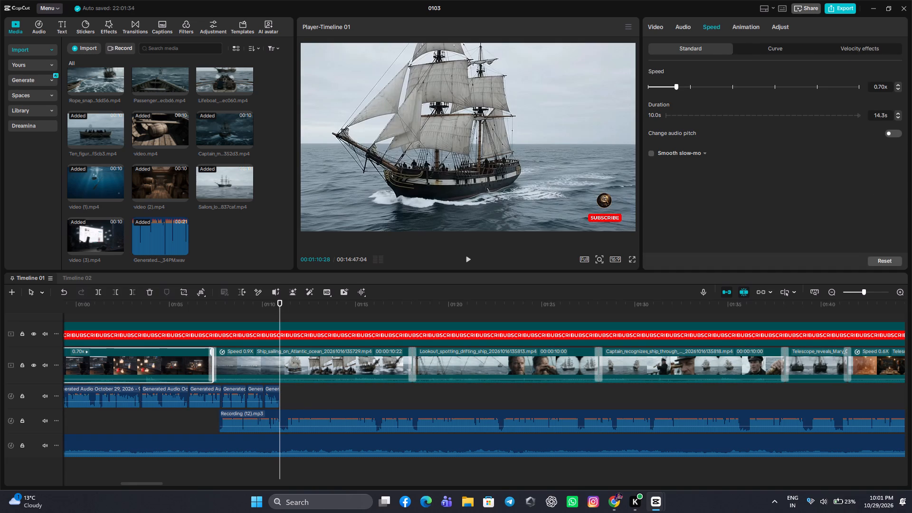
{"action": "left_click", "coordinate": [670, 87]}
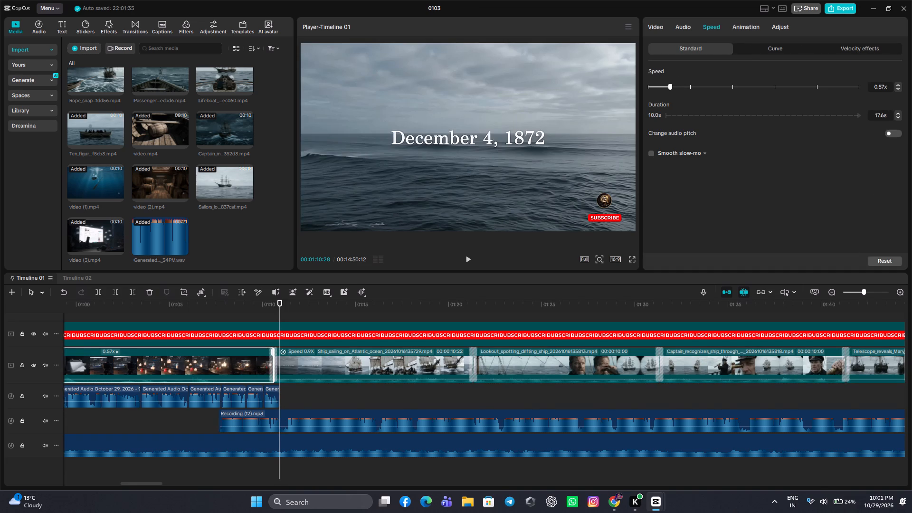
{"action": "left_click", "coordinate": [667, 89]}
{"action": "left_click", "coordinate": [668, 85]}
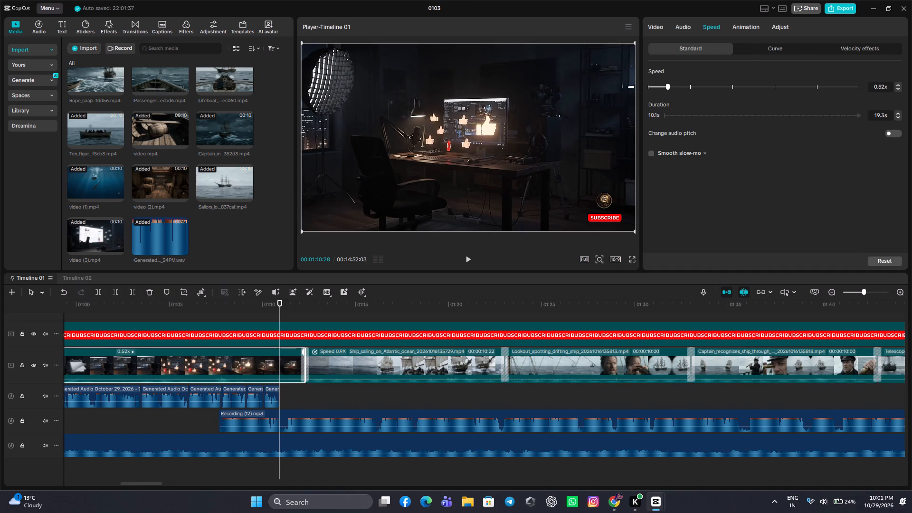
{"action": "left_click", "coordinate": [670, 86]}
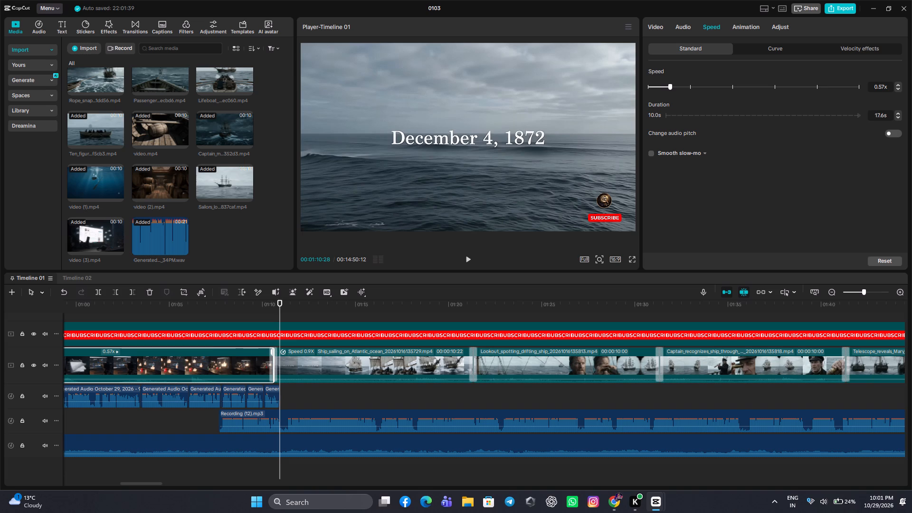
{"action": "left_click", "coordinate": [669, 86]}
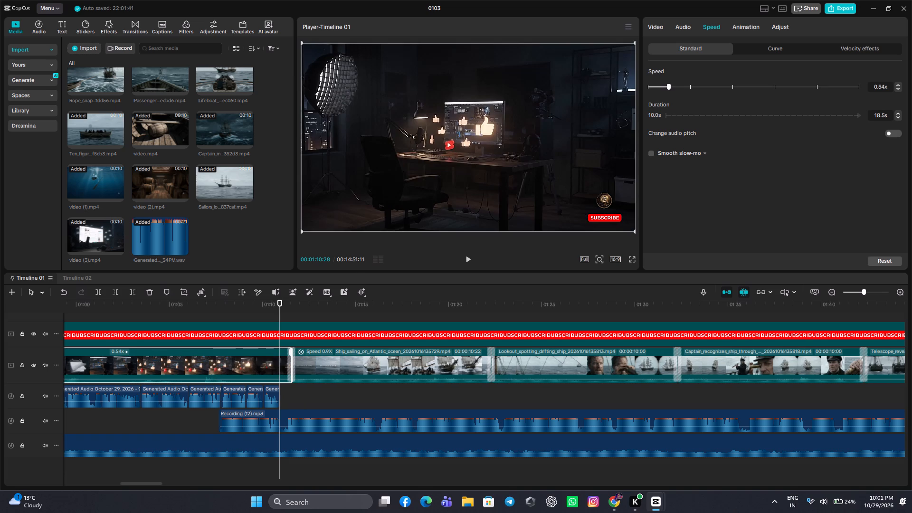
{"action": "left_click", "coordinate": [669, 86]}
{"action": "left_click", "coordinate": [669, 86]}
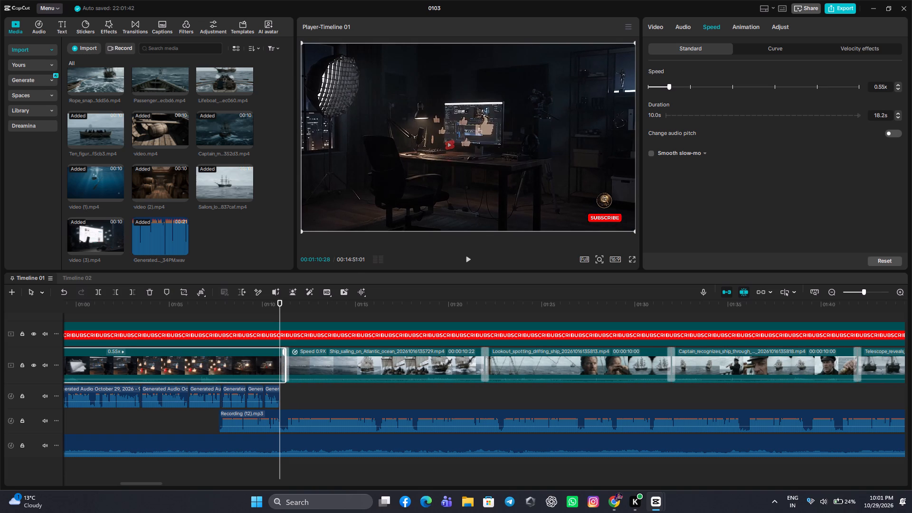
Enable smooth slow-mo for video (3).mp4 using the Optical flow method.
{"action": "left_click", "coordinate": [653, 153]}
{"action": "left_click", "coordinate": [667, 168]}
{"action": "left_click", "coordinate": [687, 211]}
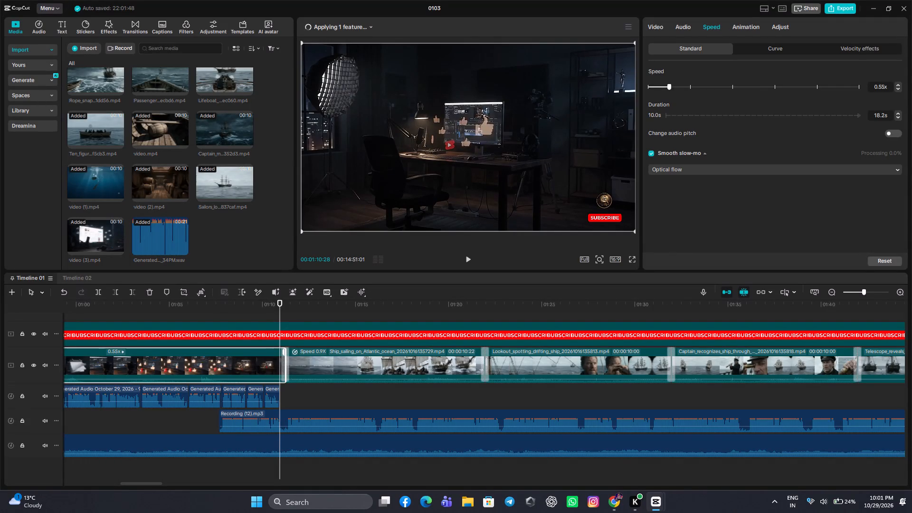
Select all remaining Recording (12).mp3 pieces on the narration track after the inserted segment and shift them later so the last ends with the video track.
{"action": "left_click", "coordinate": [865, 291]}
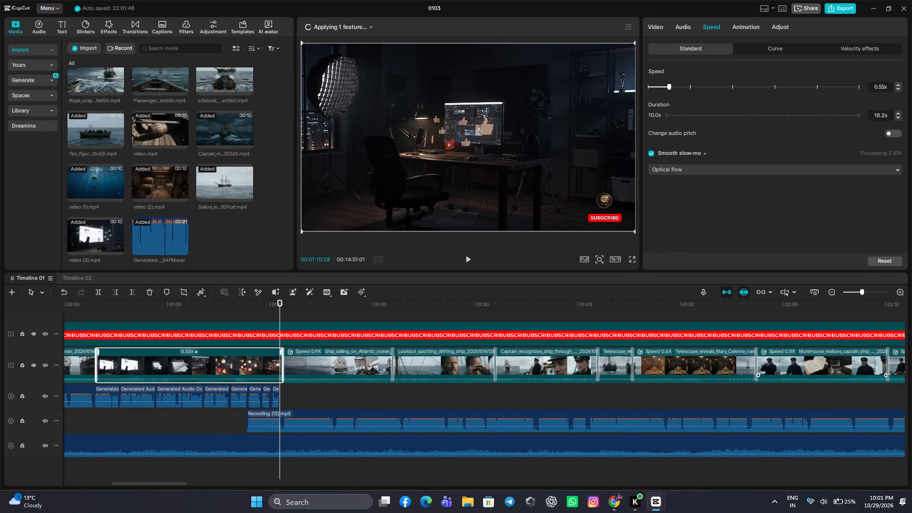
{"action": "scroll", "coordinate": [247, 475], "scroll_direction": "down", "scroll_amount": 7}
{"action": "scroll", "coordinate": [286, 419], "scroll_direction": "down", "scroll_amount": 3}
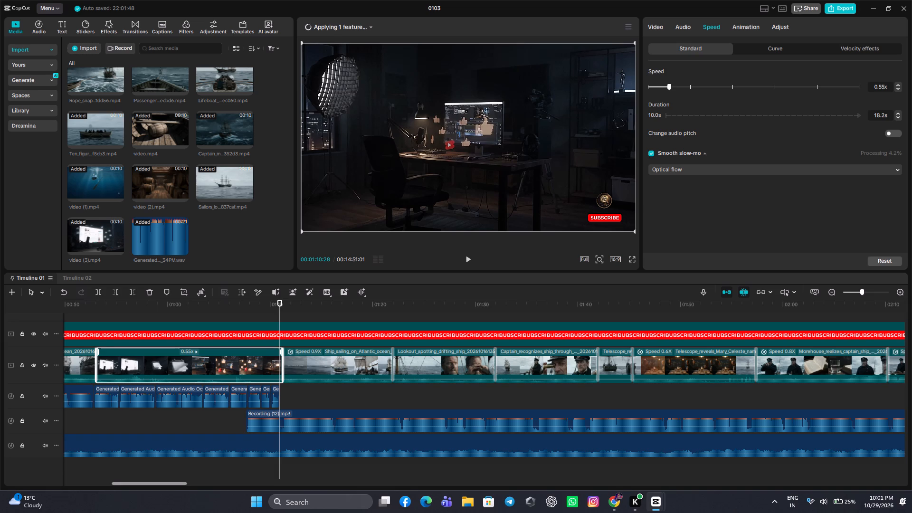
{"action": "left_click_drag", "start_coordinate": [166, 485], "coordinate": [274, 487]}
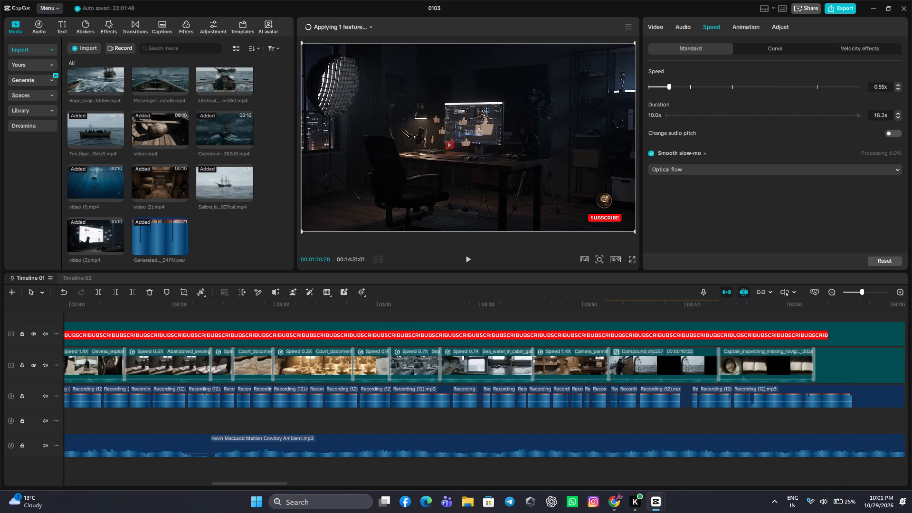
{"action": "left_click_drag", "start_coordinate": [274, 487], "coordinate": [275, 487]}
{"action": "left_click_drag", "start_coordinate": [865, 292], "coordinate": [861, 293]}
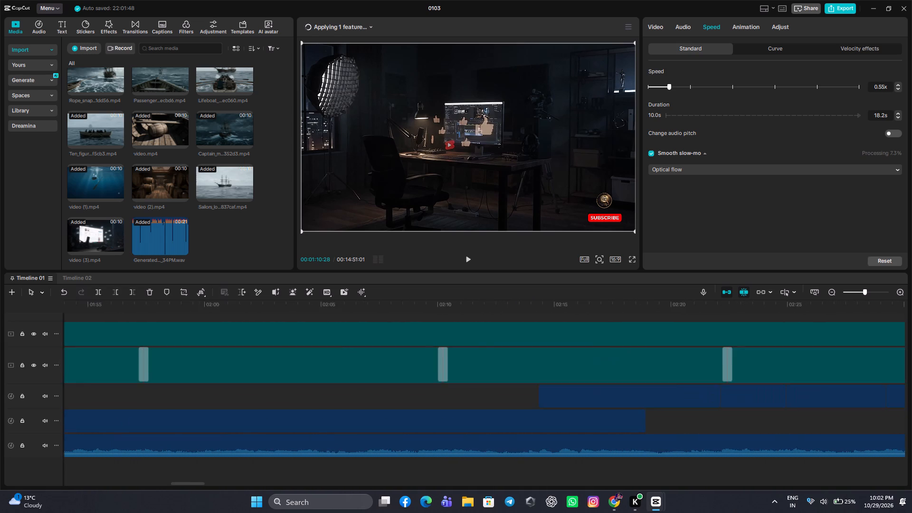
{"action": "left_click_drag", "start_coordinate": [861, 293], "coordinate": [860, 295]}
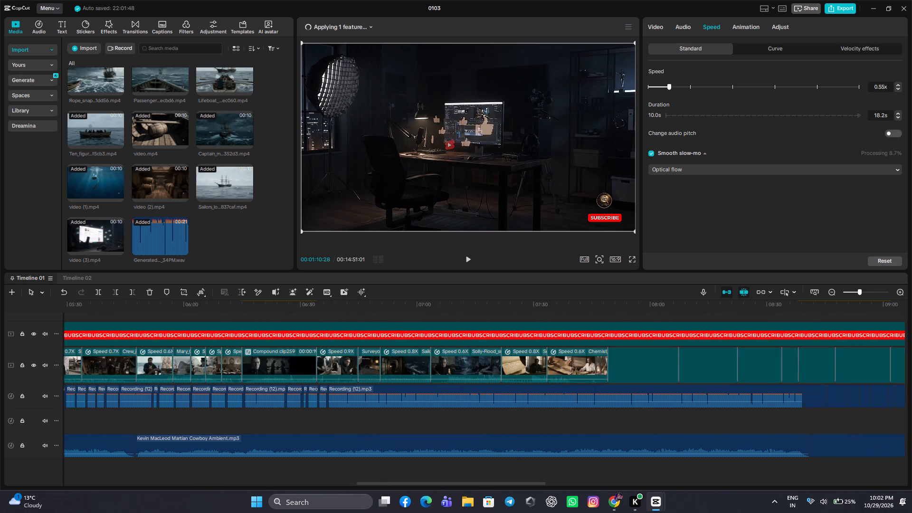
{"action": "left_click_drag", "start_coordinate": [860, 295], "coordinate": [855, 302]}
{"action": "scroll", "coordinate": [69, 412], "scroll_direction": "down", "scroll_amount": 2}
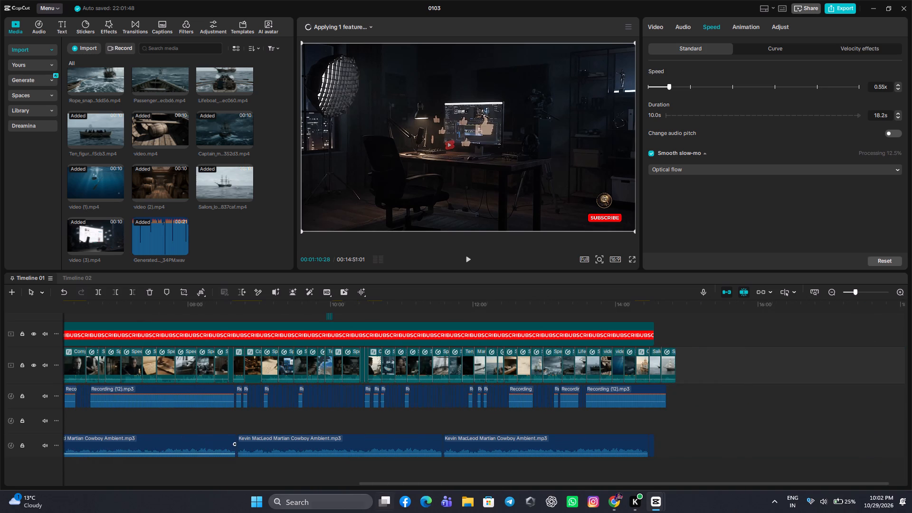
{"action": "left_click_drag", "start_coordinate": [403, 484], "coordinate": [332, 490]}
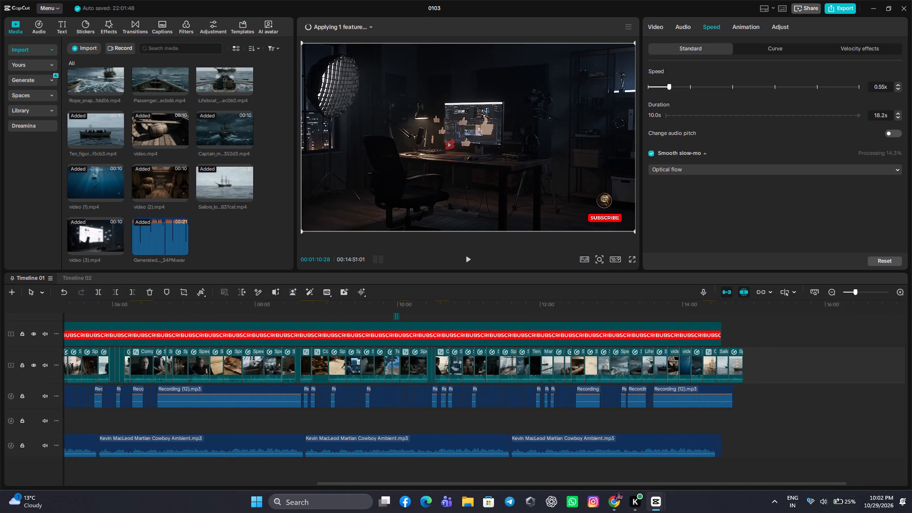
{"action": "left_click_drag", "start_coordinate": [332, 490], "coordinate": [203, 474]}
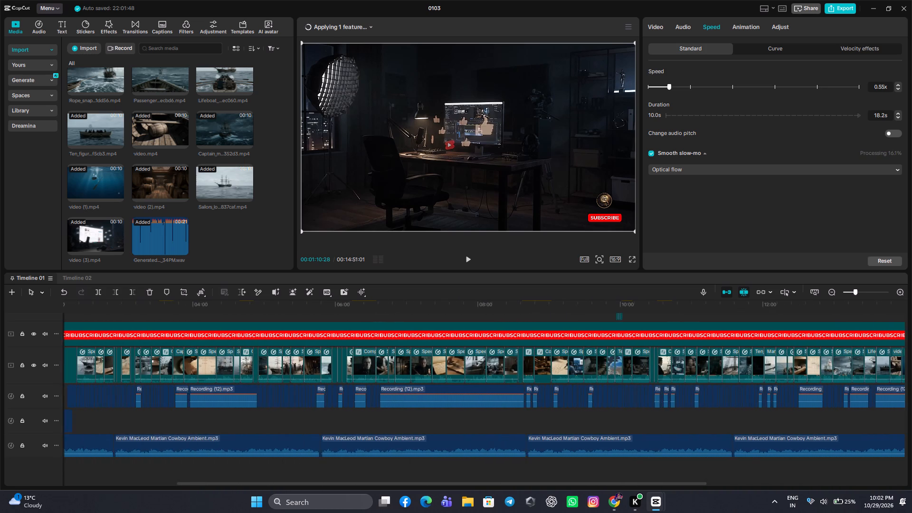
{"action": "left_click_drag", "start_coordinate": [203, 474], "coordinate": [187, 470]}
{"action": "left_click_drag", "start_coordinate": [107, 395], "coordinate": [433, 403]}
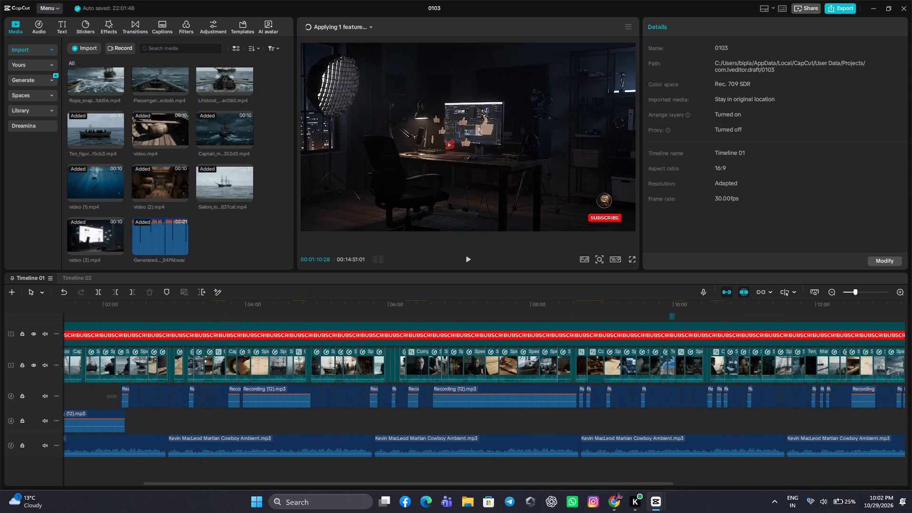
{"action": "left_click_drag", "start_coordinate": [433, 403], "coordinate": [911, 391]}
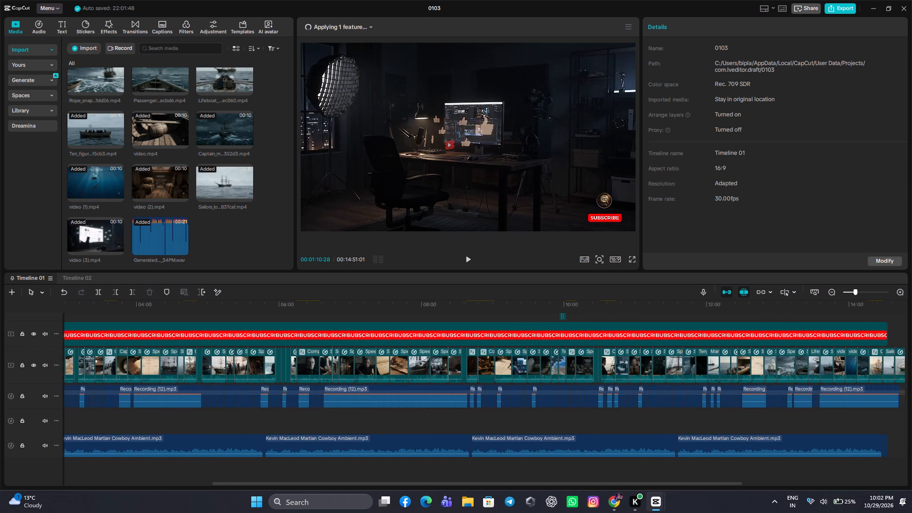
{"action": "left_click_drag", "start_coordinate": [911, 391], "coordinate": [752, 400]}
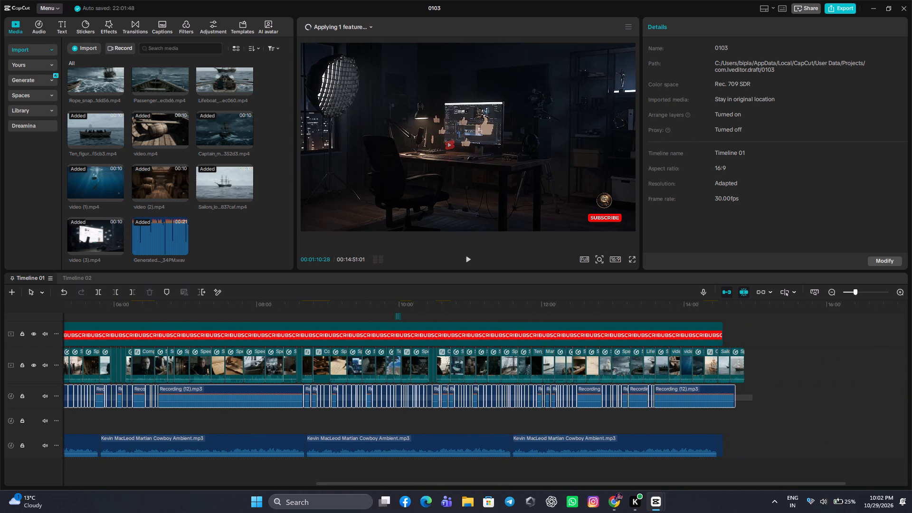
{"action": "left_click_drag", "start_coordinate": [715, 391], "coordinate": [726, 391]}
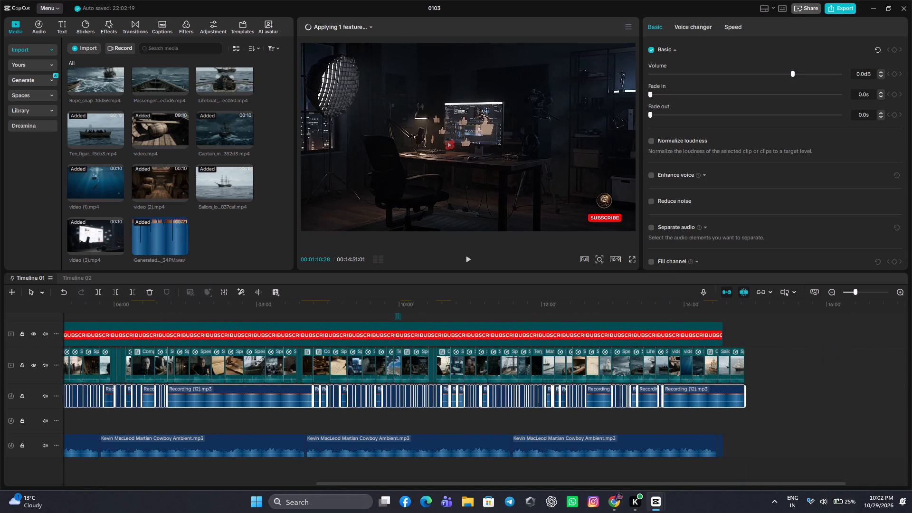
{"action": "left_click_drag", "start_coordinate": [730, 389], "coordinate": [725, 392]}
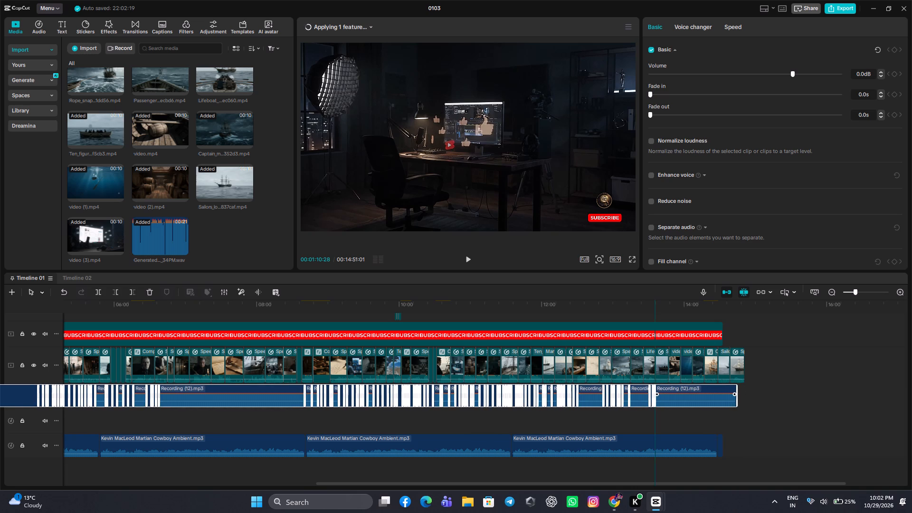
{"action": "left_click_drag", "start_coordinate": [725, 392], "coordinate": [730, 394]}
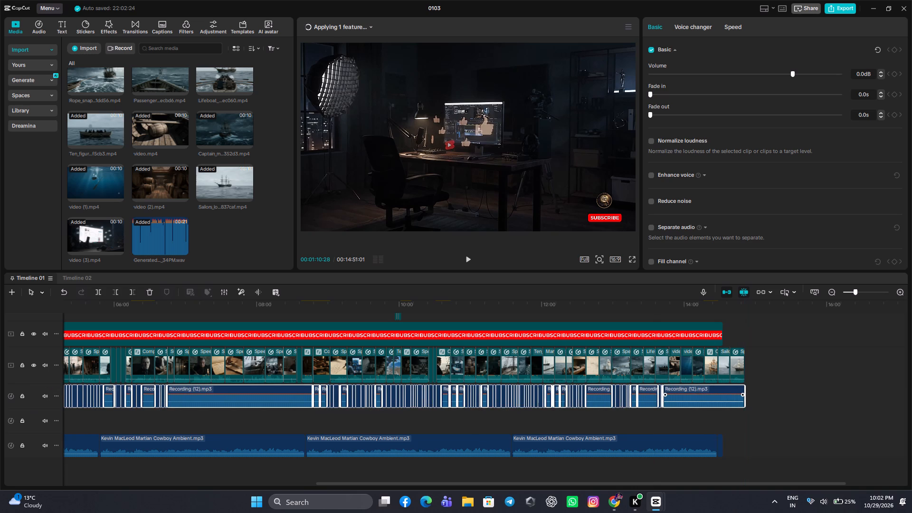
Move the long Recording (12).mp3 piece from the separate audio track onto the narration track, right after the generated voice-over pieces.
{"action": "left_click", "coordinate": [350, 421]}
{"action": "left_click", "coordinate": [265, 419]}
{"action": "left_click_drag", "start_coordinate": [265, 419], "coordinate": [0, 433]}
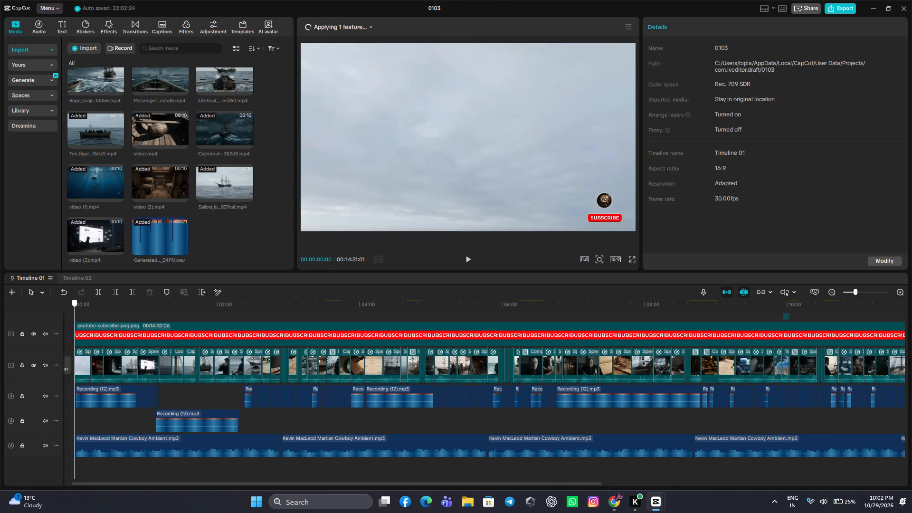
{"action": "left_click_drag", "start_coordinate": [0, 433], "coordinate": [105, 436]}
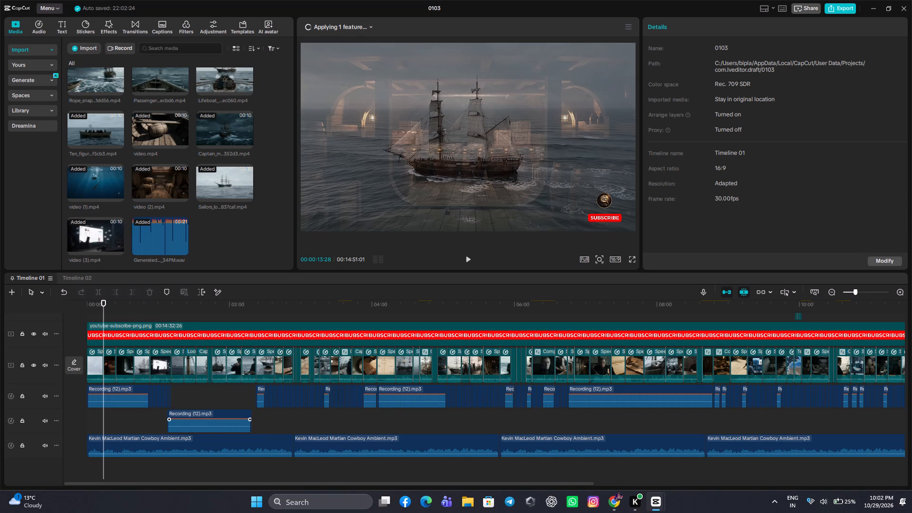
{"action": "left_click_drag", "start_coordinate": [199, 416], "coordinate": [201, 396]}
{"action": "left_click_drag", "start_coordinate": [200, 416], "coordinate": [204, 391]}
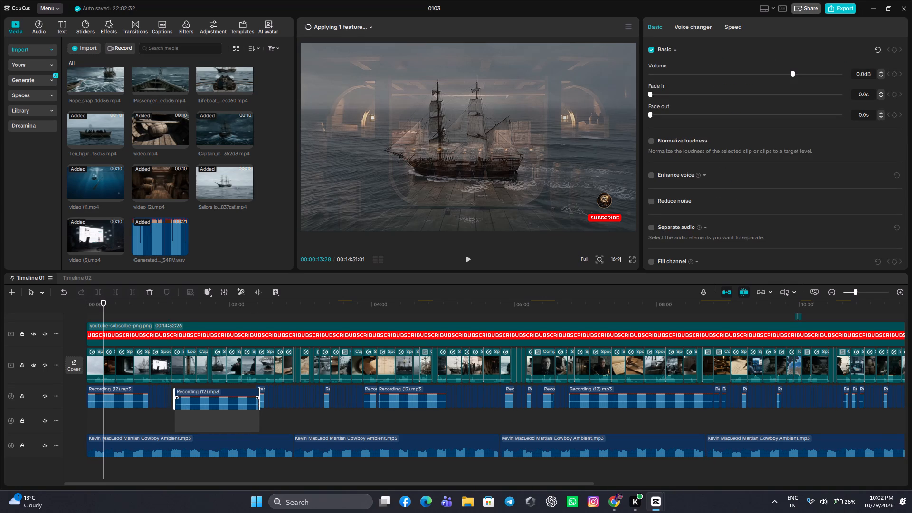
{"action": "left_click_drag", "start_coordinate": [204, 391], "coordinate": [199, 393]}
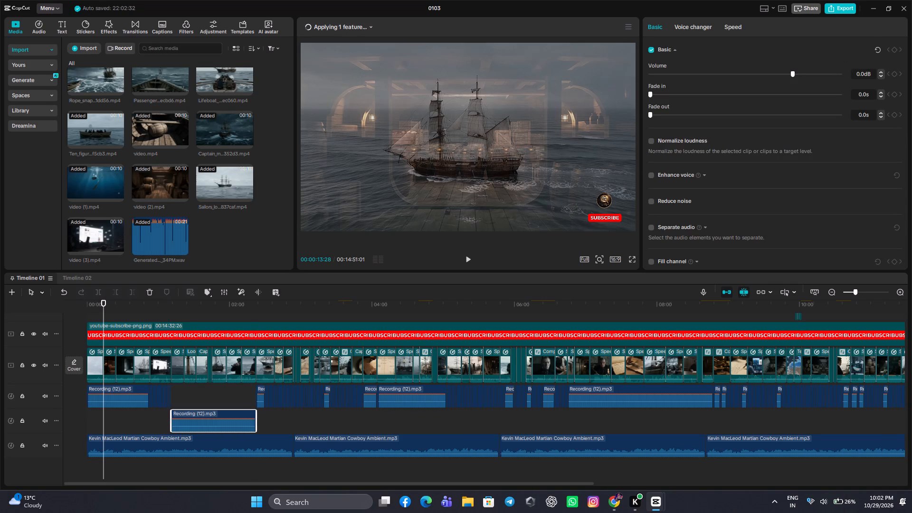
{"action": "left_click", "coordinate": [858, 293]}
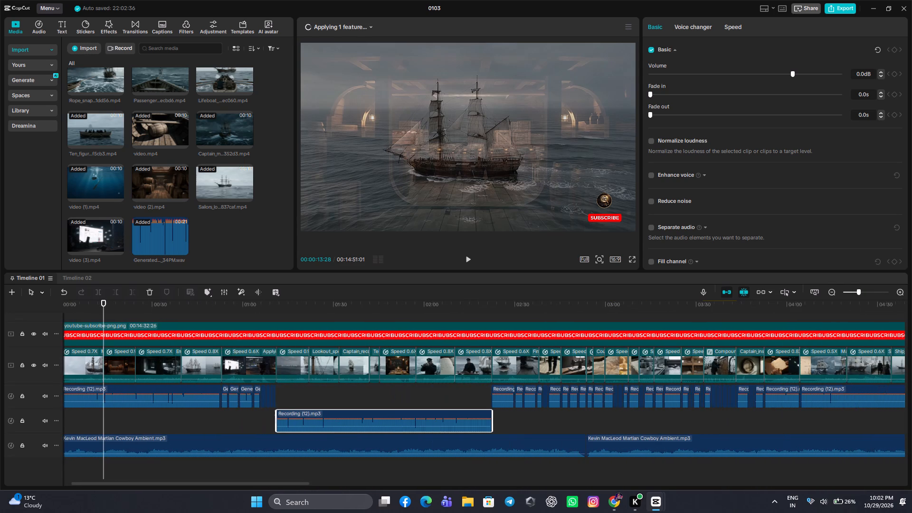
{"action": "left_click", "coordinate": [341, 396]}
{"action": "left_click_drag", "start_coordinate": [341, 396], "coordinate": [306, 400]}
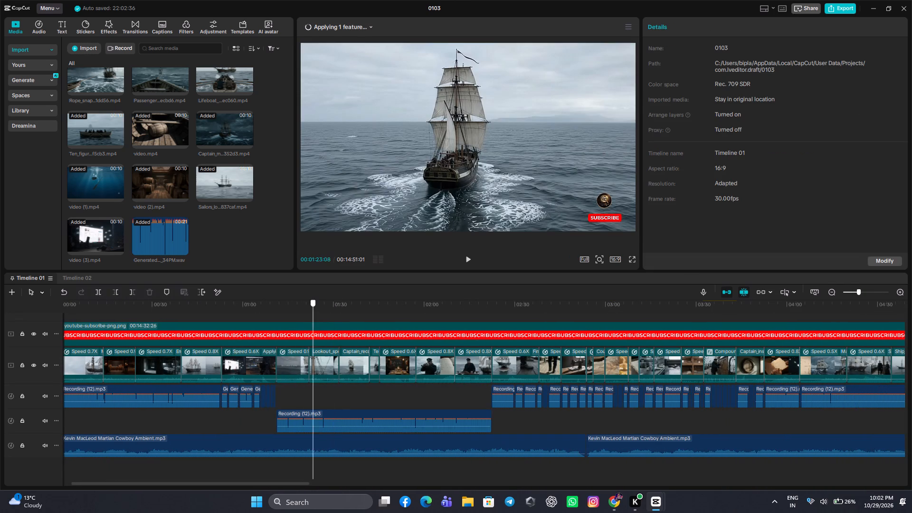
{"action": "left_click", "coordinate": [863, 288]}
{"action": "left_click", "coordinate": [863, 290]}
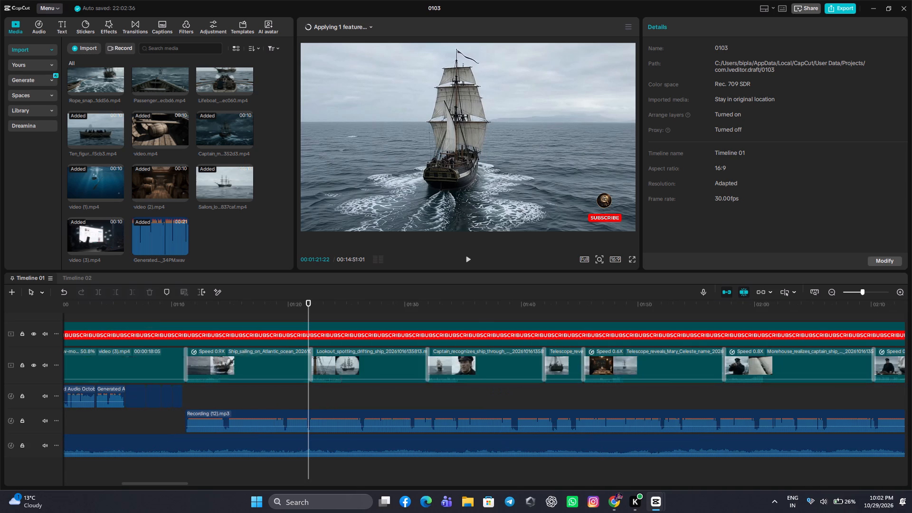
{"action": "left_click_drag", "start_coordinate": [245, 417], "coordinate": [244, 405]}
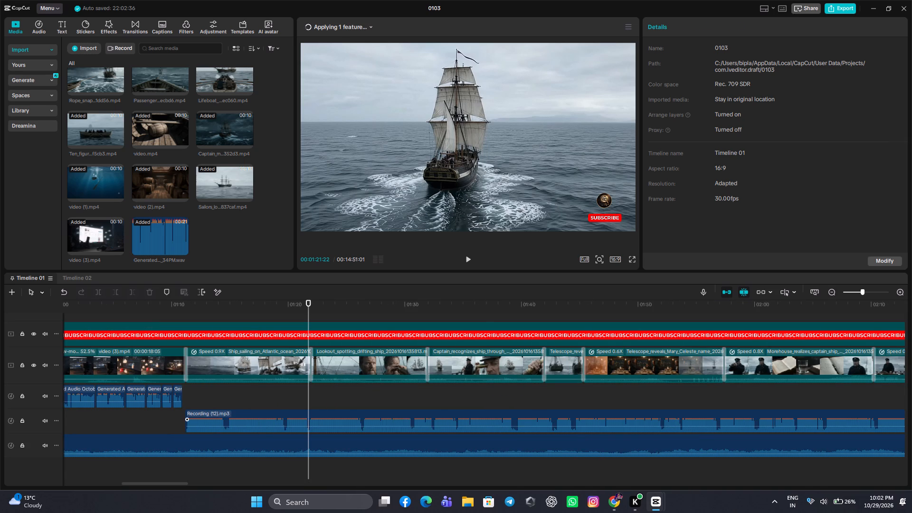
{"action": "left_click_drag", "start_coordinate": [244, 405], "coordinate": [241, 394]}
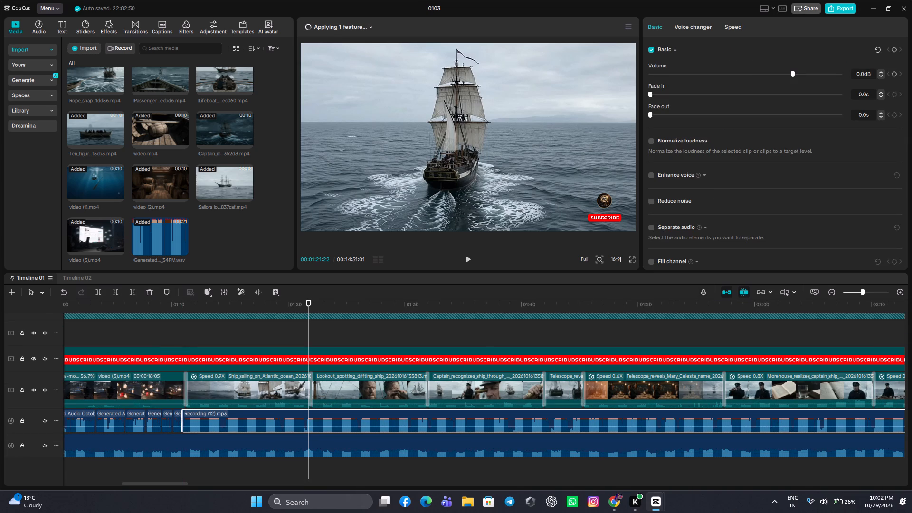
Return the playhead to 00:00:00:00 and play the timeline from the beginning to review the edit.
{"action": "left_click", "coordinate": [858, 290]}
{"action": "left_click", "coordinate": [198, 475]}
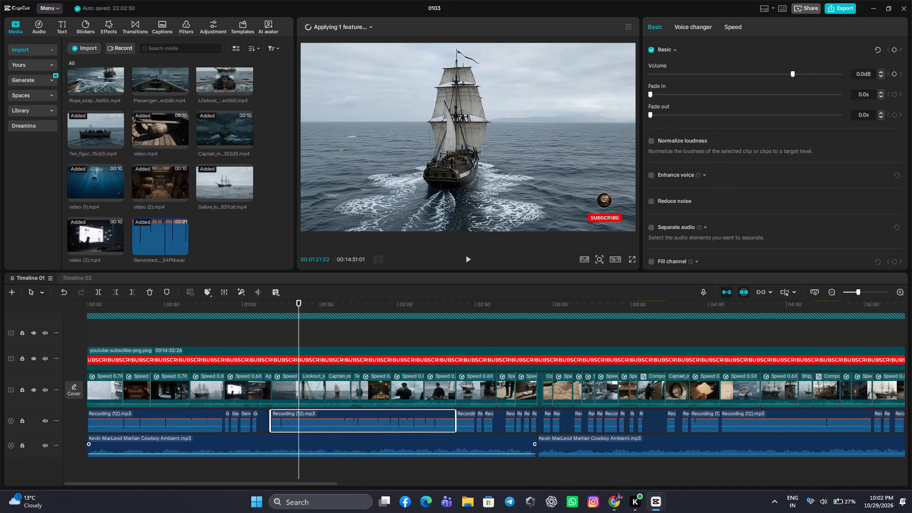
{"action": "left_click", "coordinate": [179, 471]}
{"action": "left_click_drag", "start_coordinate": [179, 471], "coordinate": [36, 471]}
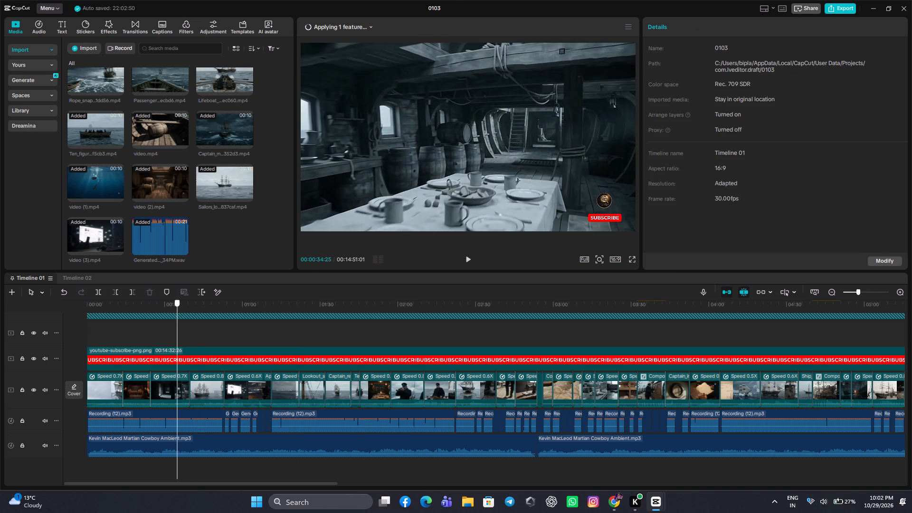
{"action": "left_click_drag", "start_coordinate": [36, 471], "coordinate": [0, 477]}
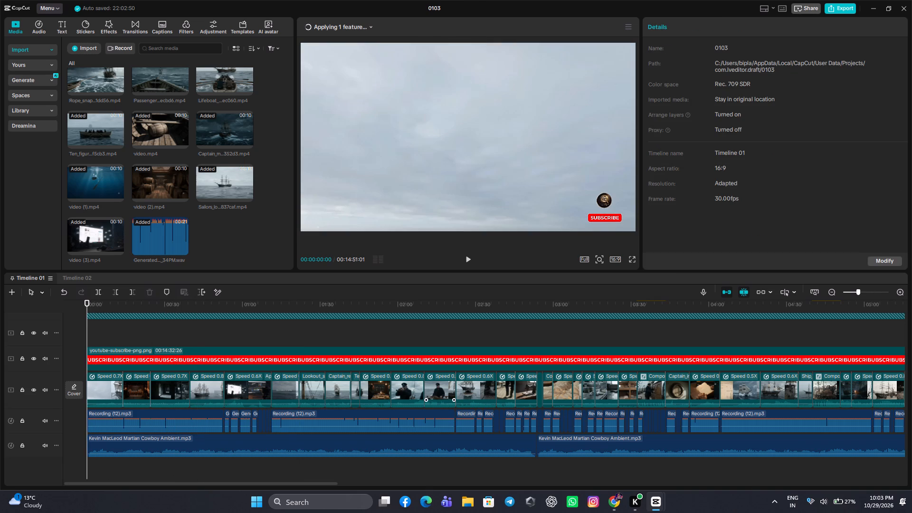
{"action": "left_click", "coordinate": [465, 257]}
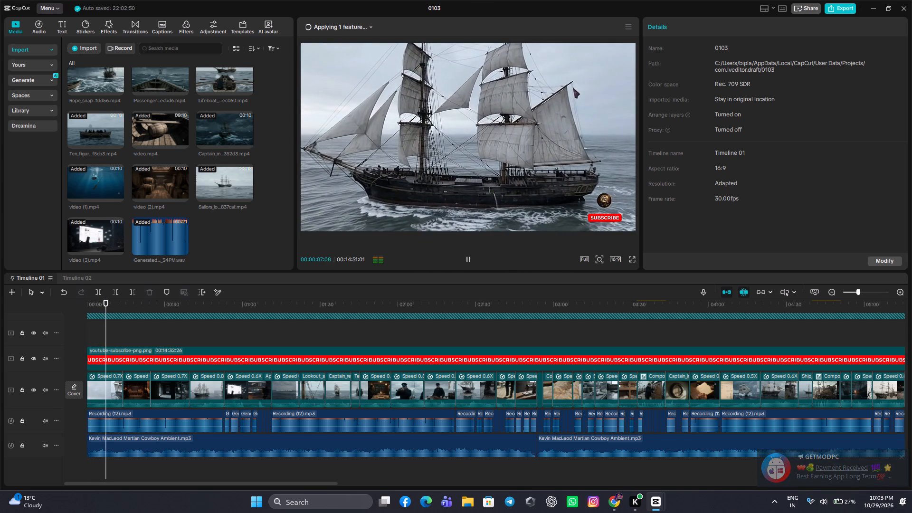
Select the transition after the first video clip and apply its 0.5s Mix transition to all clips.
{"action": "left_click", "coordinate": [869, 293]}
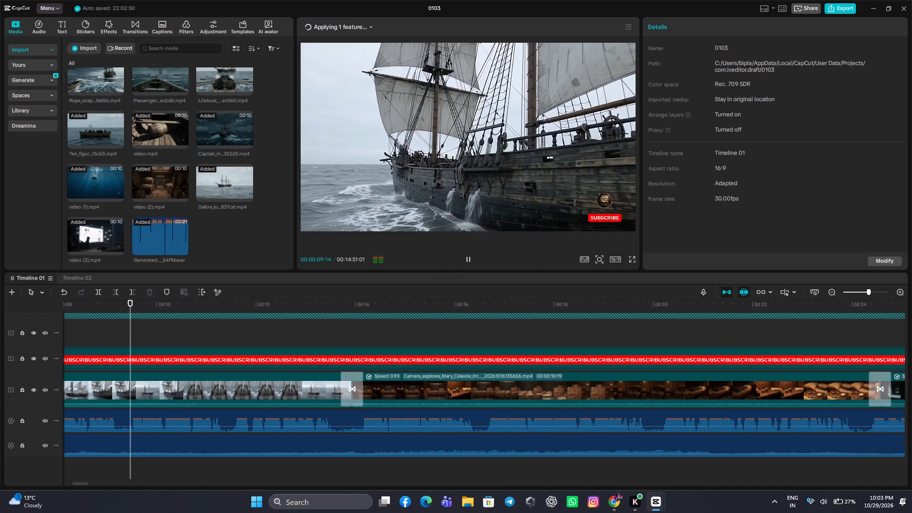
{"action": "left_click", "coordinate": [343, 392]}
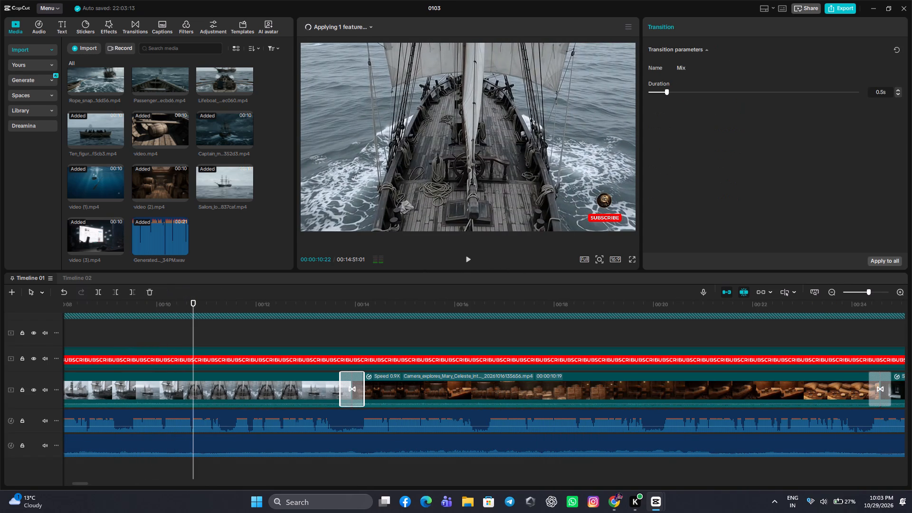
{"action": "left_click", "coordinate": [891, 262]}
Resume playback from about 00:00:10:22 to check the clips with their transitions.
{"action": "left_click_drag", "start_coordinate": [870, 293], "coordinate": [864, 294]}
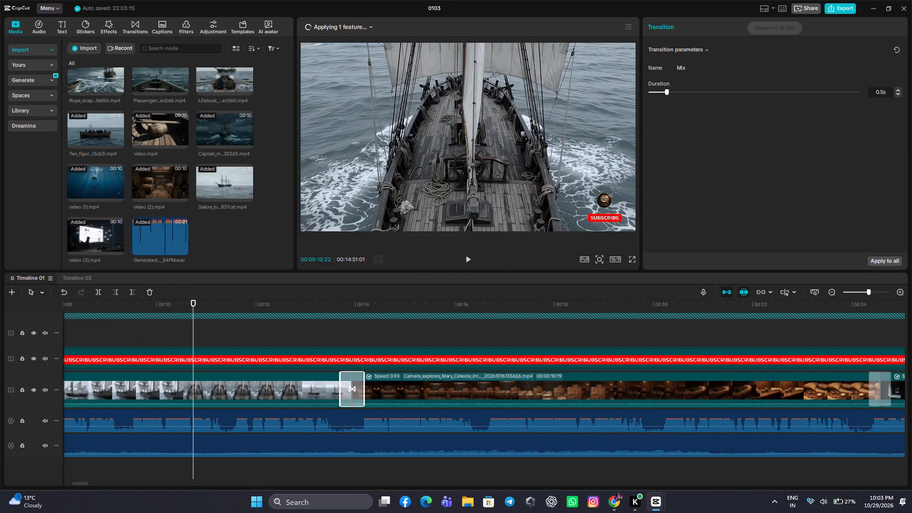
{"action": "left_click_drag", "start_coordinate": [864, 294], "coordinate": [862, 294]}
{"action": "left_click", "coordinate": [472, 259]}
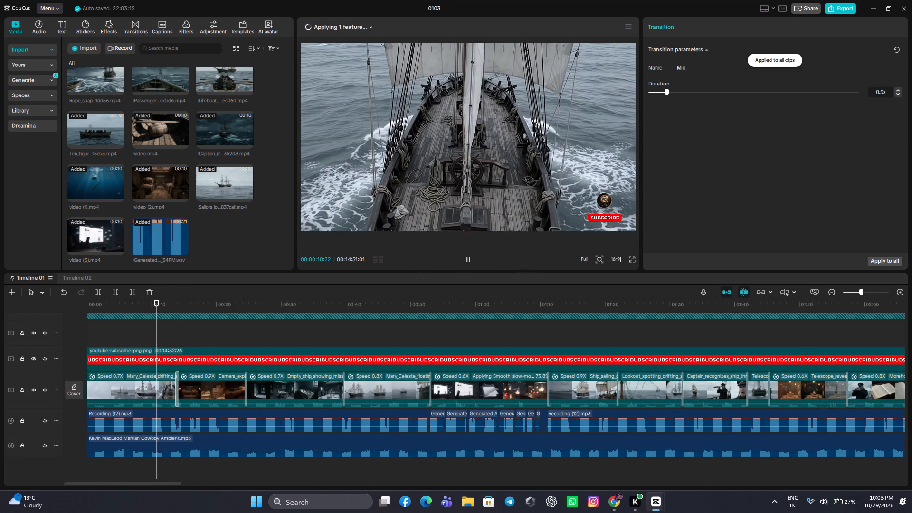
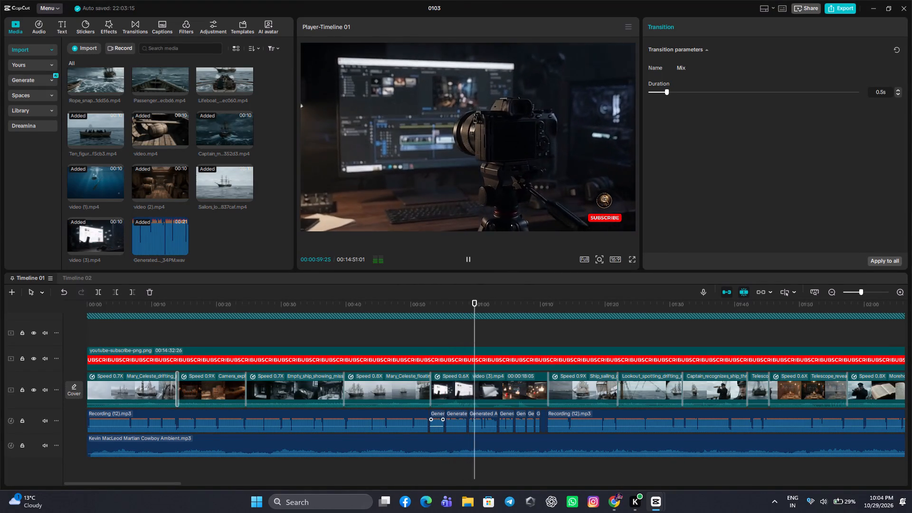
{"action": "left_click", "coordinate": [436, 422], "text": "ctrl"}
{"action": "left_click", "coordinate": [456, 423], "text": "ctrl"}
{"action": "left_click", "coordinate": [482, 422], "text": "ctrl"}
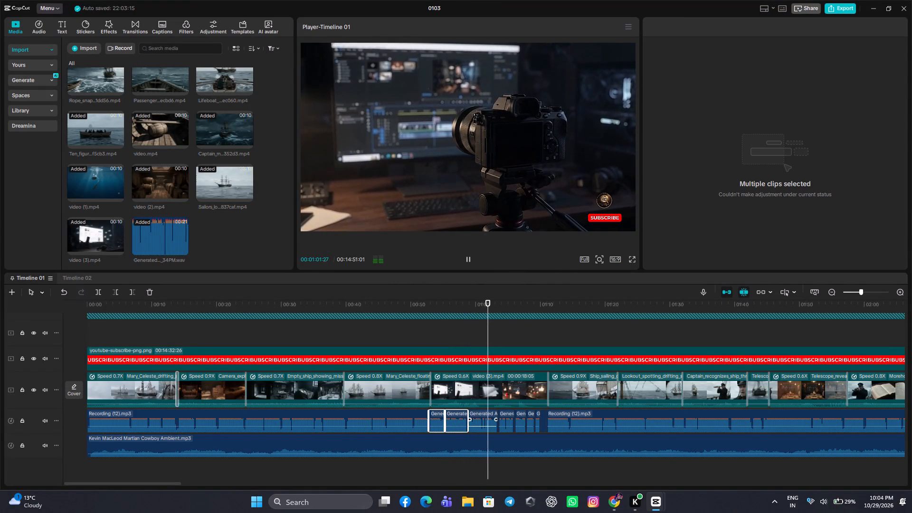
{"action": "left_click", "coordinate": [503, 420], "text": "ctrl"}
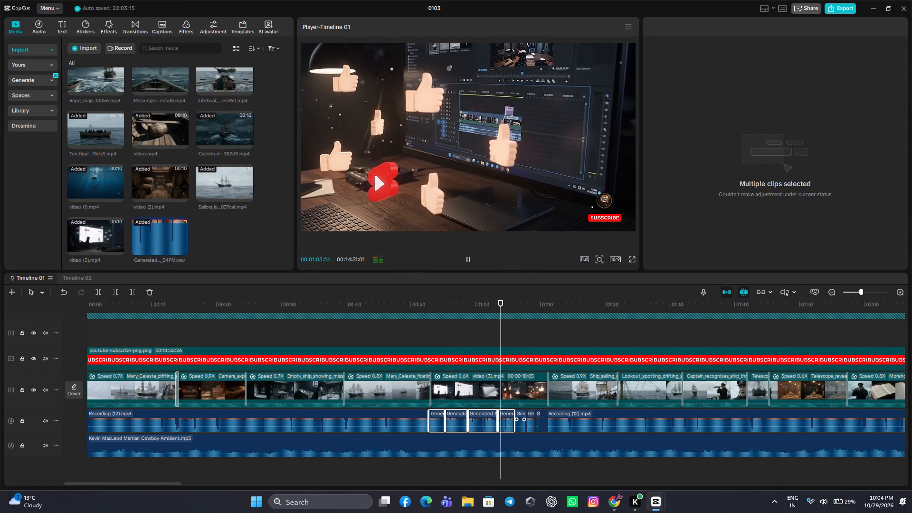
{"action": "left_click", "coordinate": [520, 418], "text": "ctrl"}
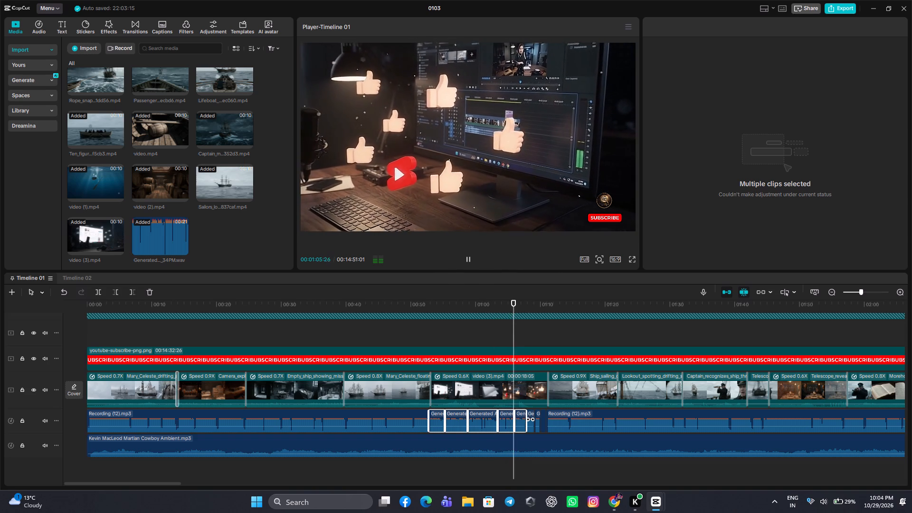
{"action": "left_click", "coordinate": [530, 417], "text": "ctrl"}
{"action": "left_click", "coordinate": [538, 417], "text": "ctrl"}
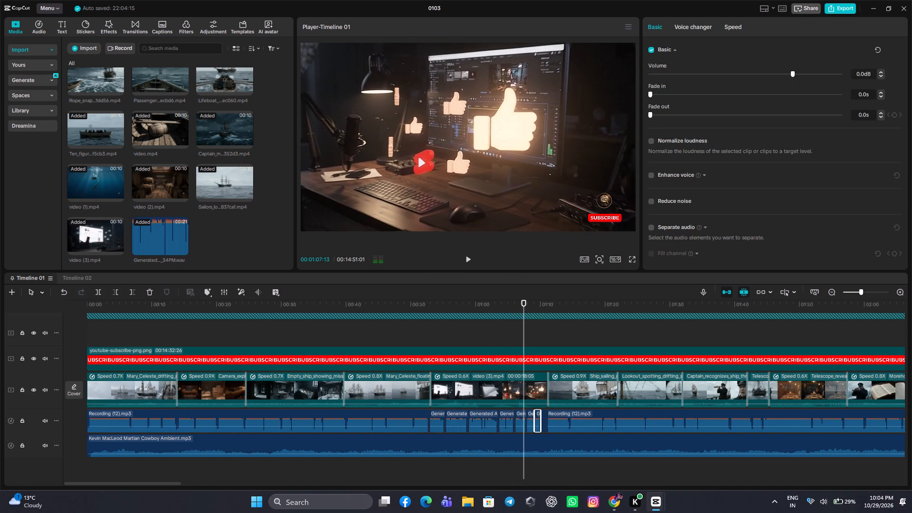
Select all the generated voice-over pieces on the narration track and raise their volume to 7.4 dB.
{"action": "left_click_drag", "start_coordinate": [861, 294], "coordinate": [872, 294]}
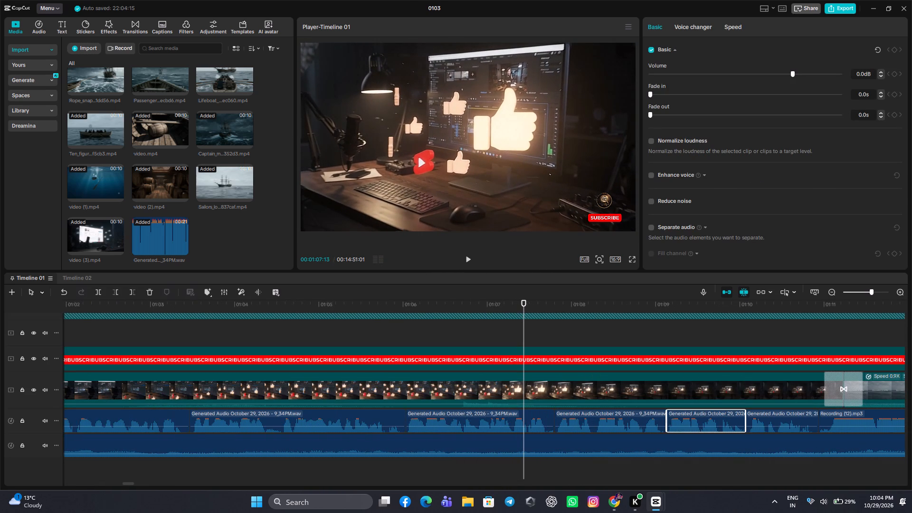
{"action": "left_click_drag", "start_coordinate": [872, 294], "coordinate": [871, 296]}
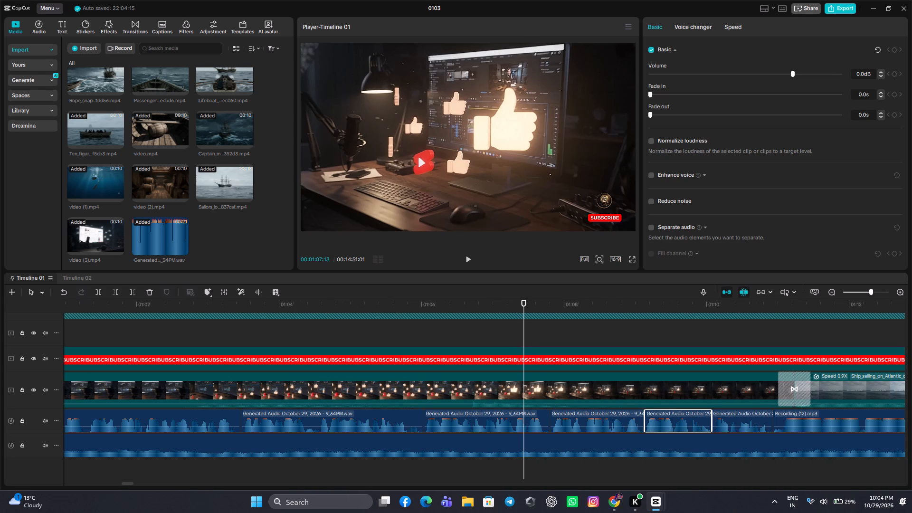
{"action": "left_click_drag", "start_coordinate": [768, 408], "coordinate": [408, 423]}
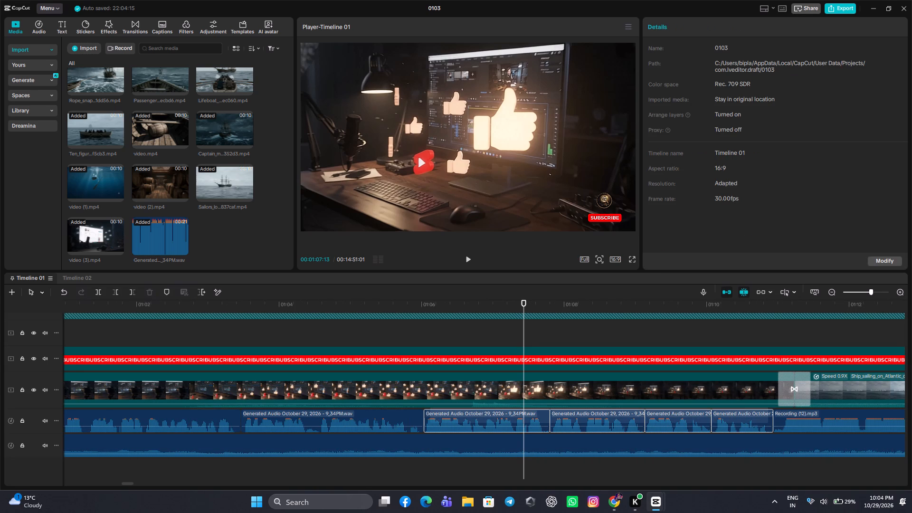
{"action": "left_click_drag", "start_coordinate": [408, 423], "coordinate": [8, 433]}
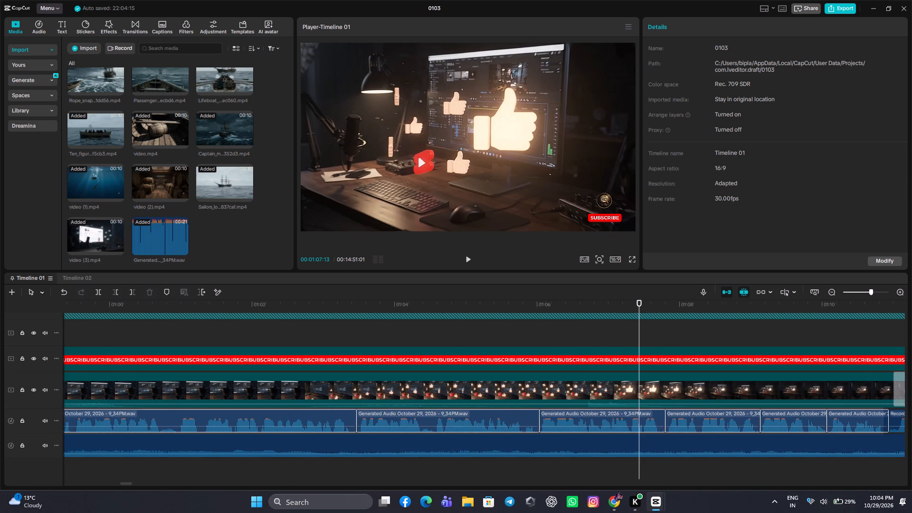
{"action": "left_click_drag", "start_coordinate": [8, 433], "coordinate": [46, 431]}
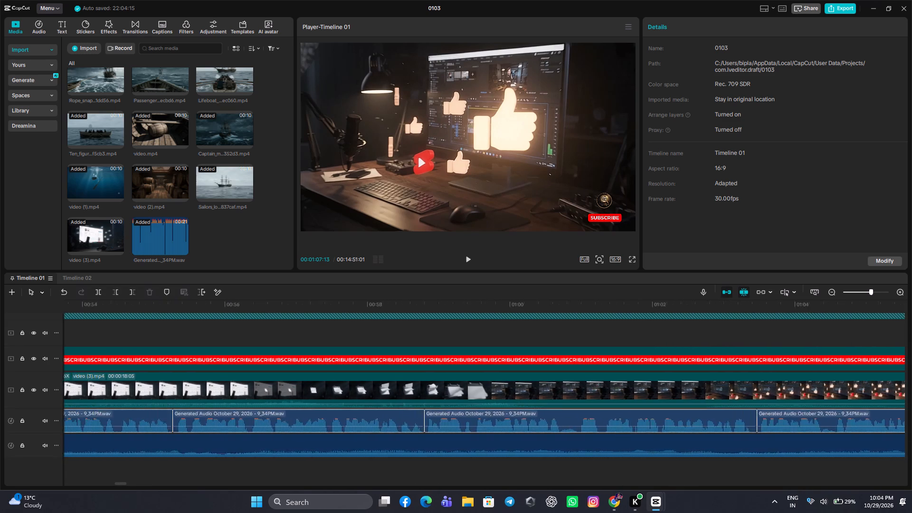
{"action": "left_click_drag", "start_coordinate": [46, 431], "coordinate": [281, 423]}
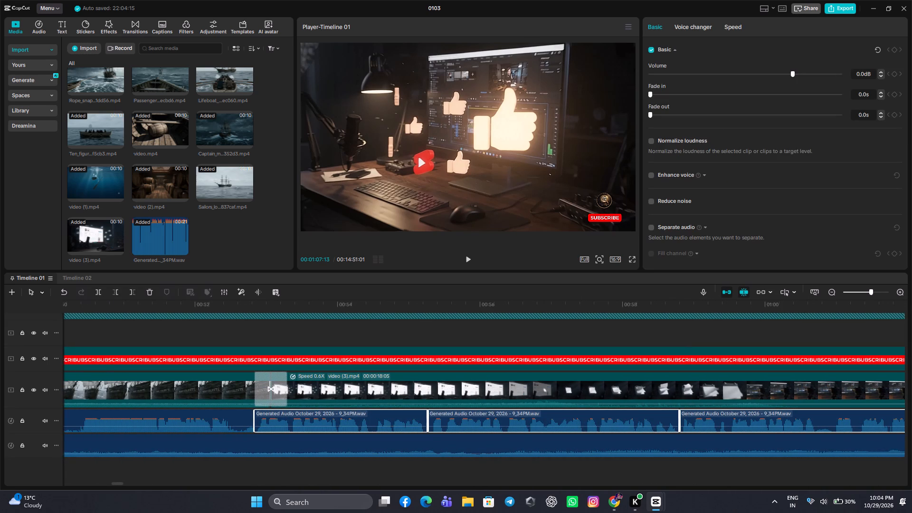
{"action": "left_click", "coordinate": [808, 74]}
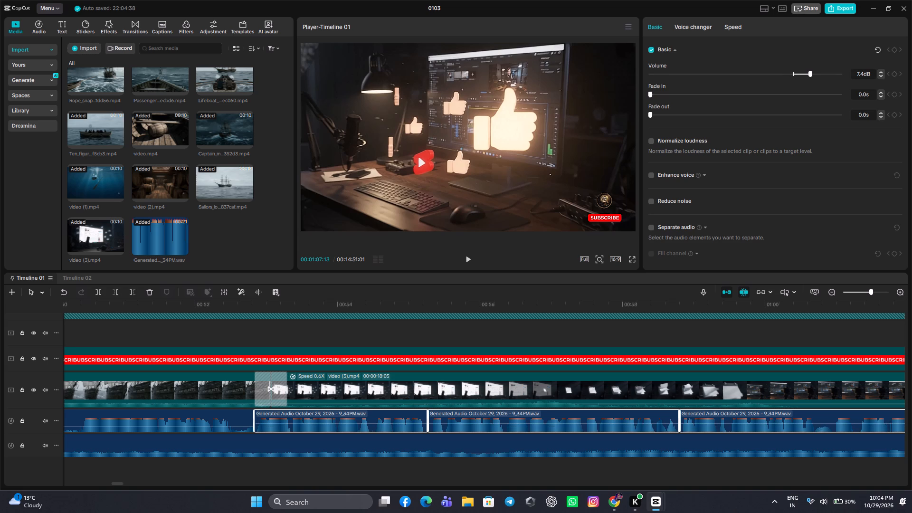
Play the timeline from about 00:00:49:20 to check the loudness of the generated voice-over against the narration.
{"action": "left_click", "coordinate": [859, 290]}
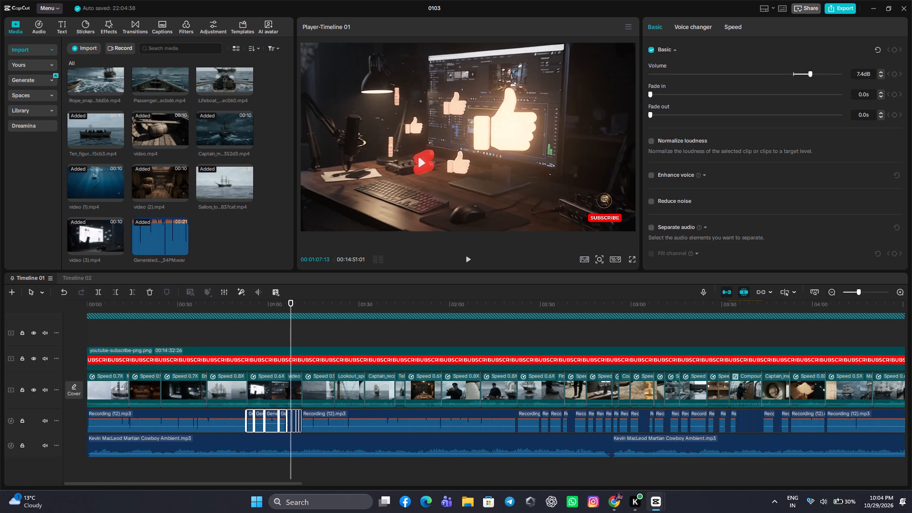
{"action": "left_click", "coordinate": [237, 339]}
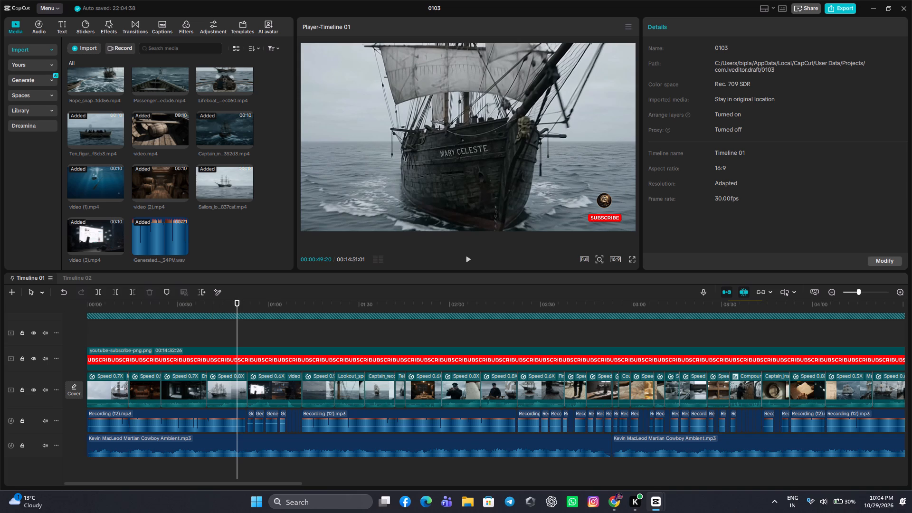
{"action": "left_click", "coordinate": [864, 290]}
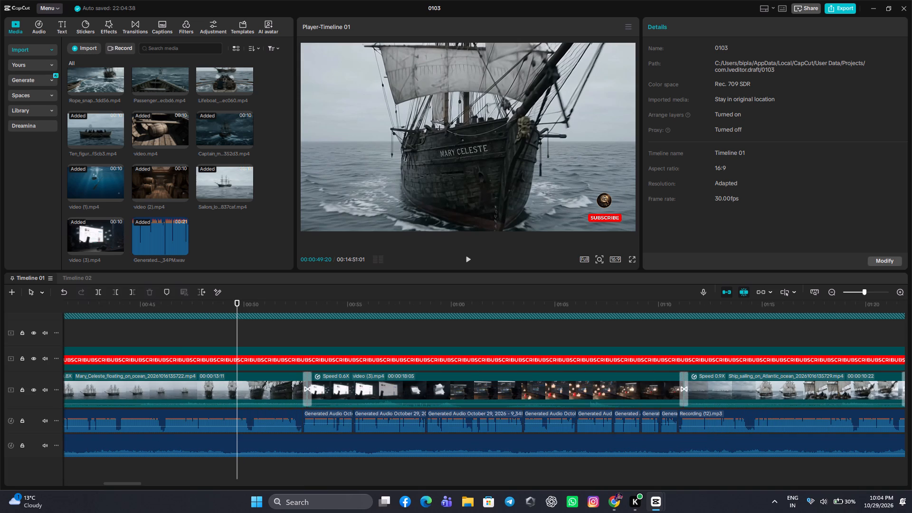
{"action": "left_click", "coordinate": [463, 256]}
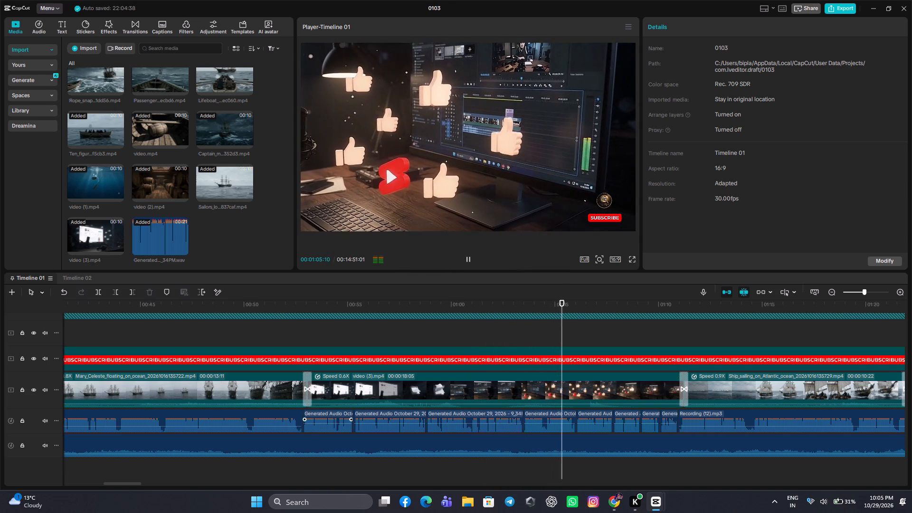
Select all the generated voice-over pieces under video (3).mp4 and combine them into one compound clip.
{"action": "left_click_drag", "start_coordinate": [304, 408], "coordinate": [397, 423]}
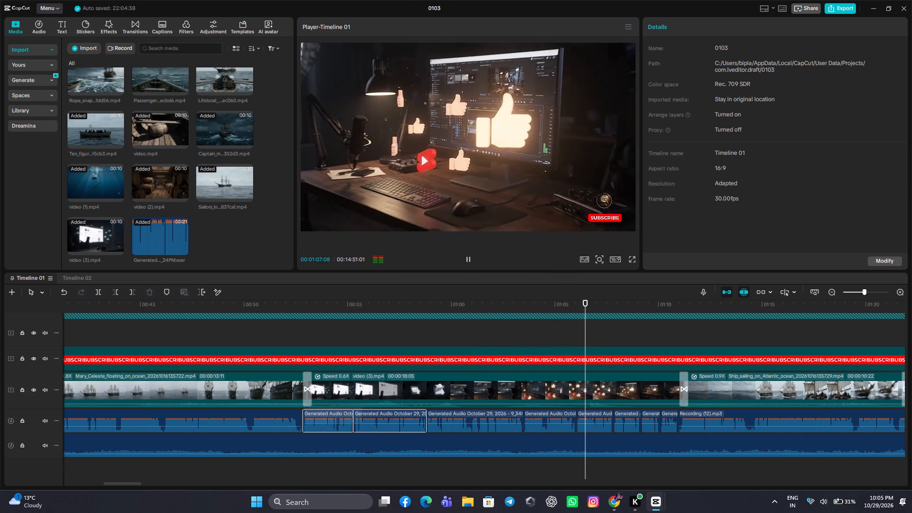
{"action": "left_click_drag", "start_coordinate": [397, 423], "coordinate": [666, 422]}
{"action": "right_click", "coordinate": [667, 422]}
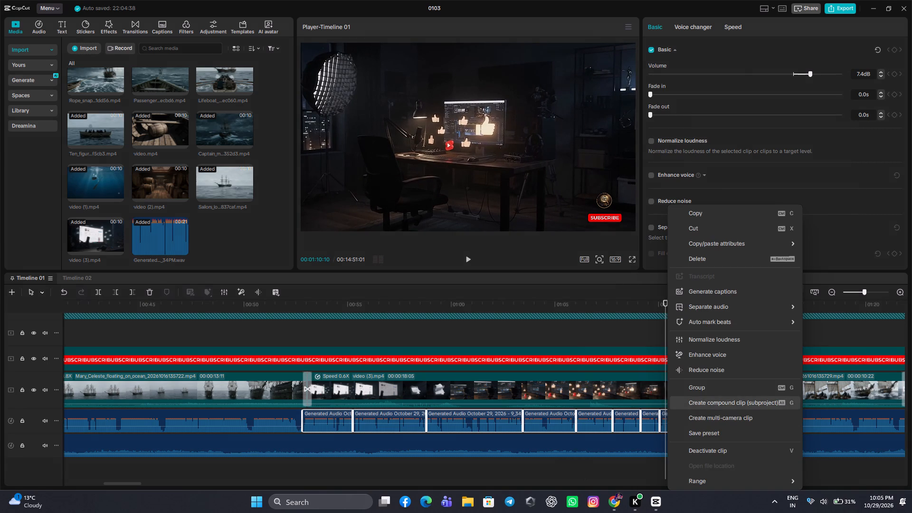
{"action": "left_click", "coordinate": [706, 404]}
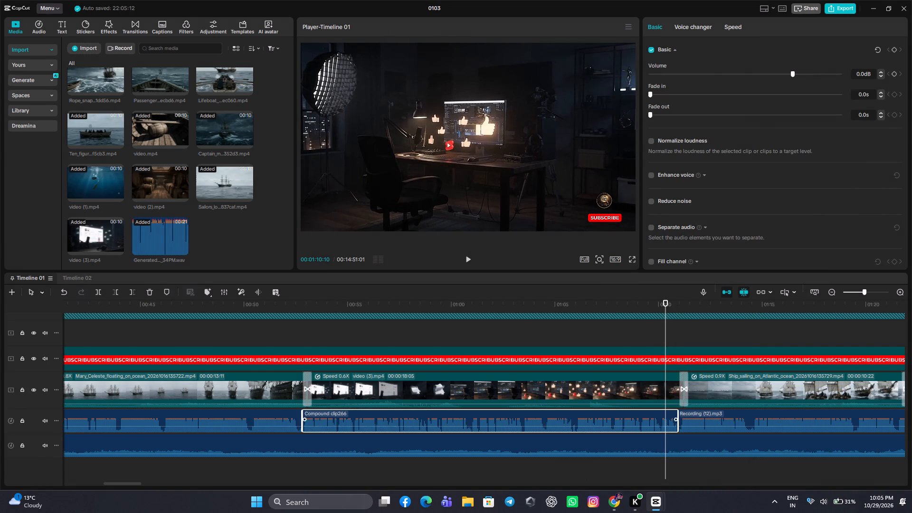
Play from about 00:00:52:16 and set the compound voice-over clip's volume to 5.4 dB while listening.
{"action": "left_click", "coordinate": [296, 337]}
{"action": "left_click", "coordinate": [472, 263]}
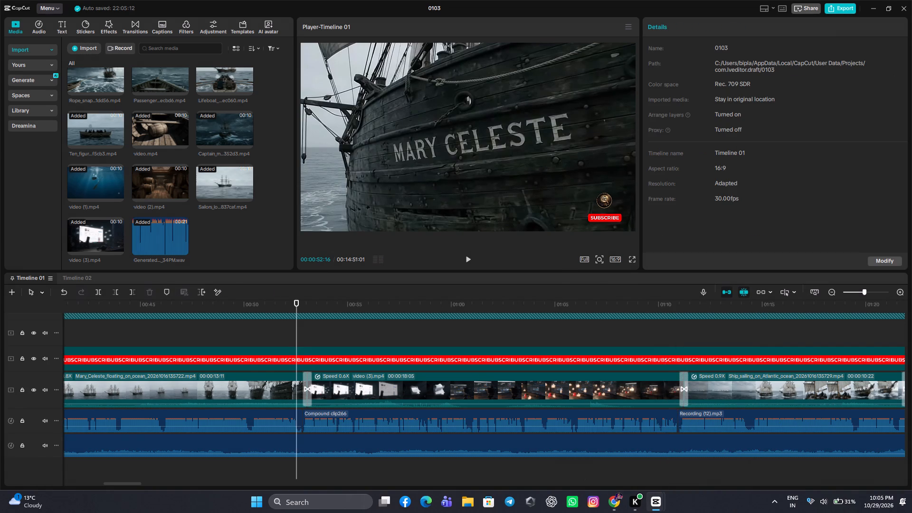
{"action": "left_click", "coordinate": [504, 415]}
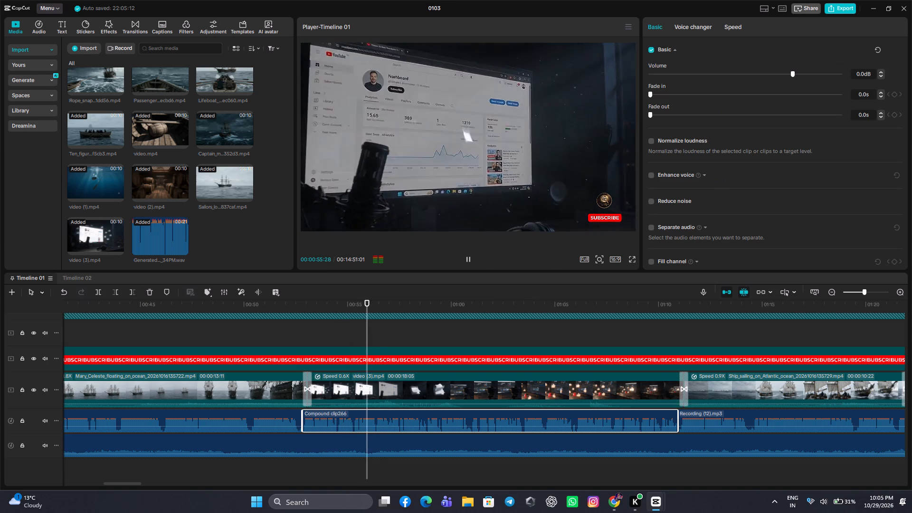
{"action": "left_click", "coordinate": [798, 73]}
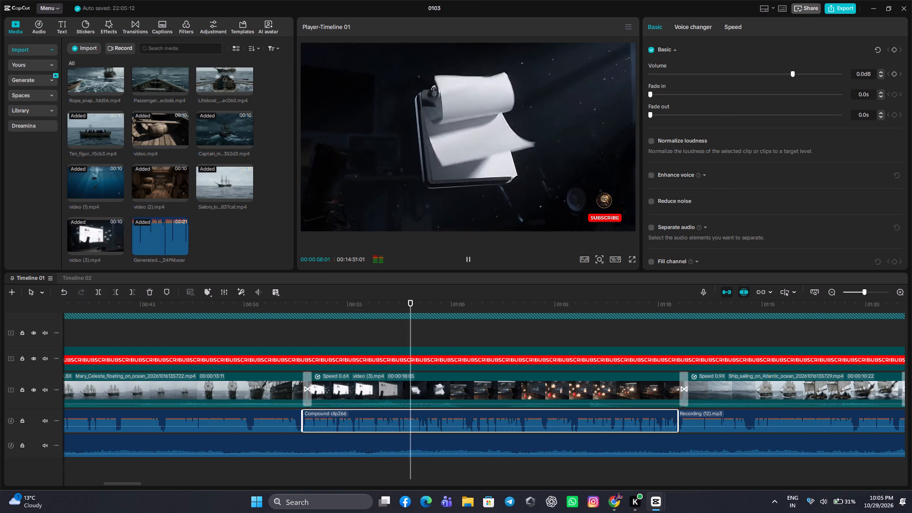
{"action": "left_click", "coordinate": [804, 72]}
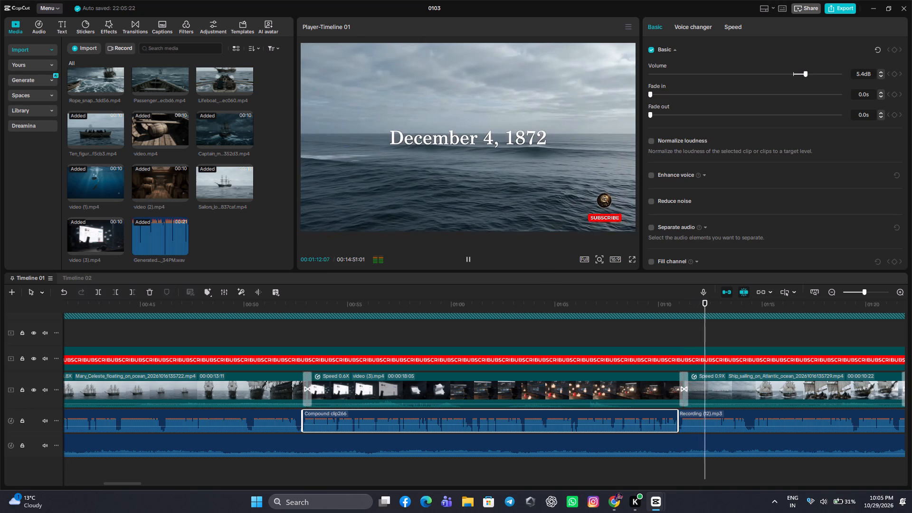
Return the playhead to the start of the timeline at 00:00:00:00 and stop playback.
{"action": "left_click", "coordinate": [417, 340]}
{"action": "left_click_drag", "start_coordinate": [417, 340], "coordinate": [390, 340]}
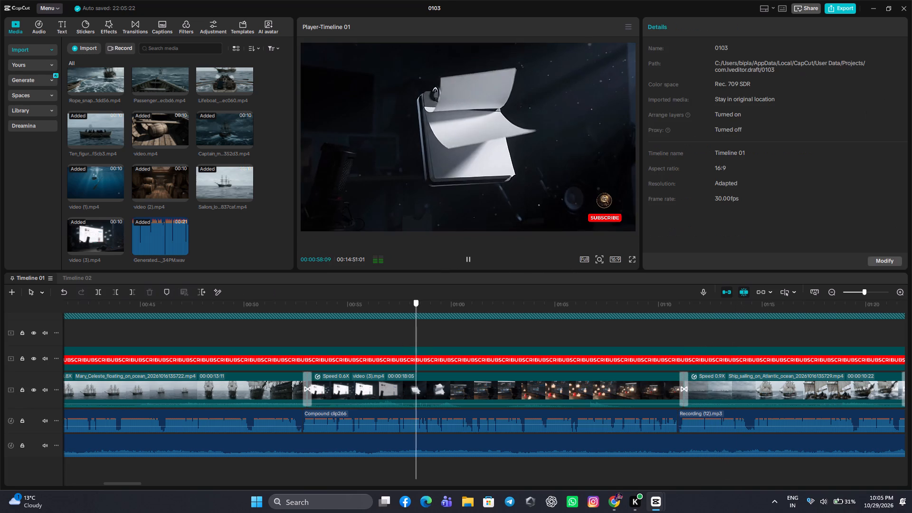
{"action": "left_click_drag", "start_coordinate": [390, 340], "coordinate": [0, 465]}
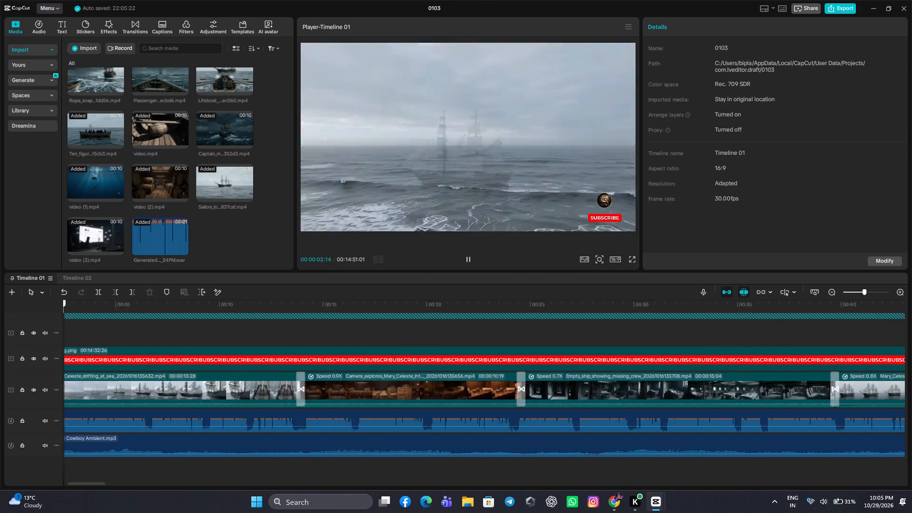
{"action": "left_click_drag", "start_coordinate": [0, 465], "coordinate": [0, 490]}
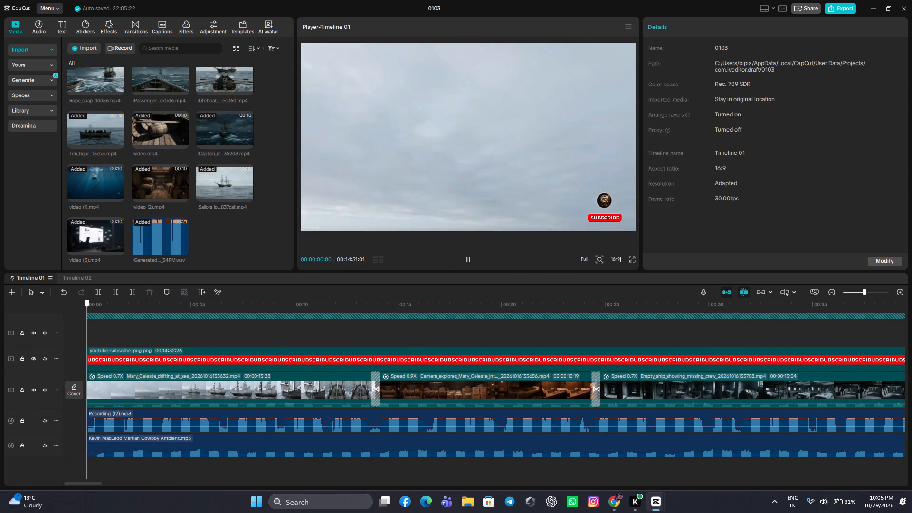
{"action": "left_click_drag", "start_coordinate": [0, 490], "coordinate": [0, 491]}
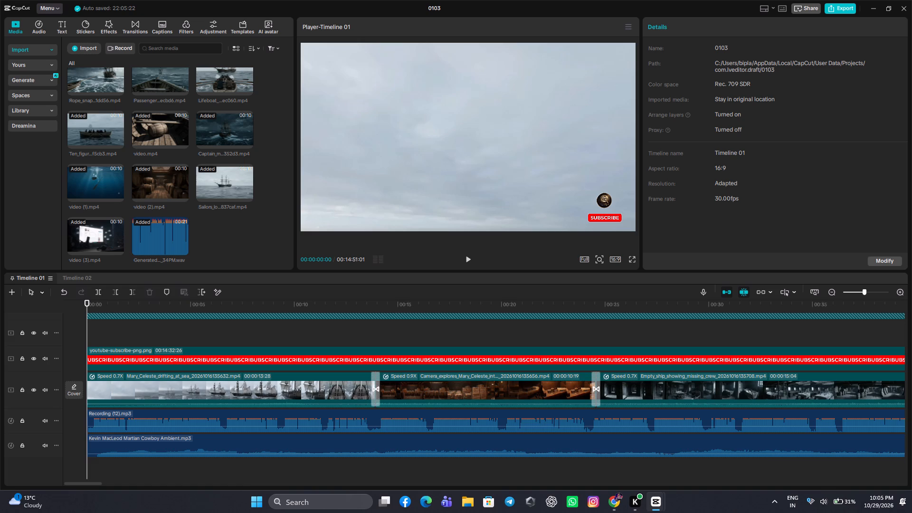
Place the playhead at the end of the video, 00:14:51:01, and extend the youtube-subscribe-png.png overlay up to it.
{"action": "left_click", "coordinate": [860, 292]}
{"action": "left_click", "coordinate": [855, 293]}
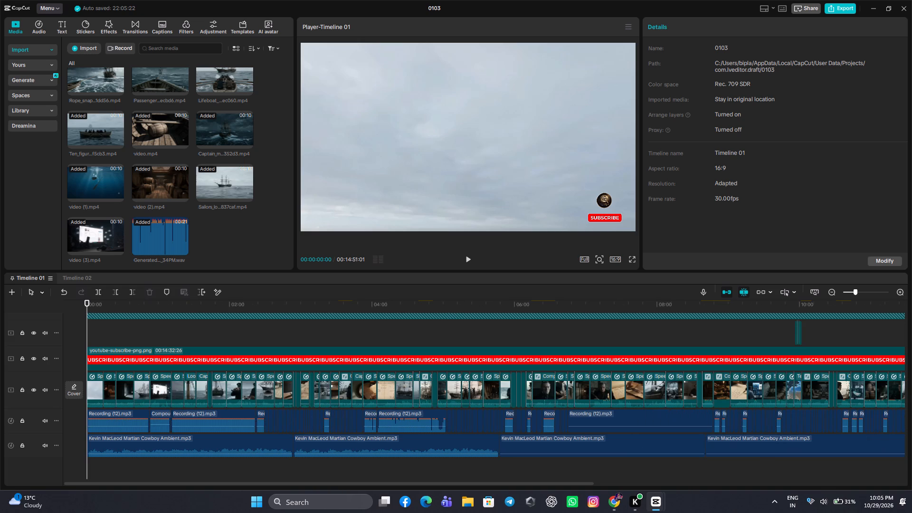
{"action": "left_click", "coordinate": [847, 291]}
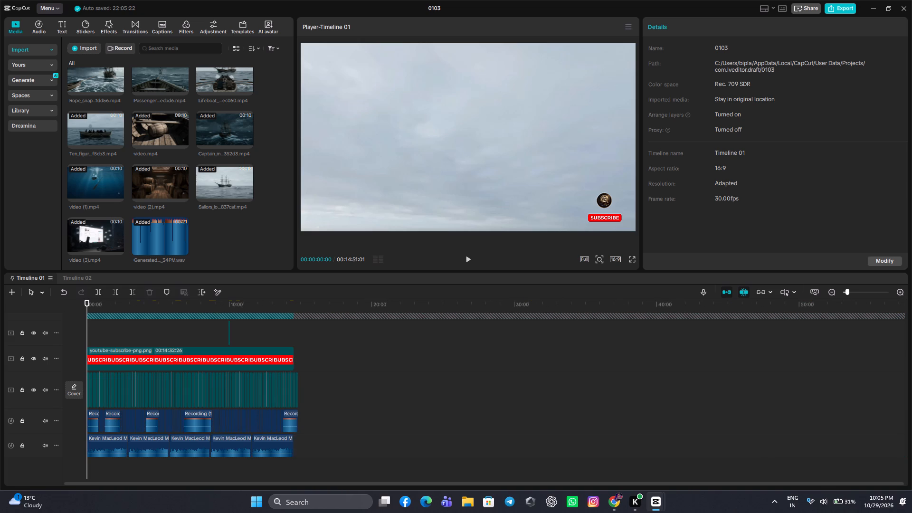
{"action": "left_click", "coordinate": [297, 344]}
{"action": "left_click_drag", "start_coordinate": [297, 344], "coordinate": [302, 351]}
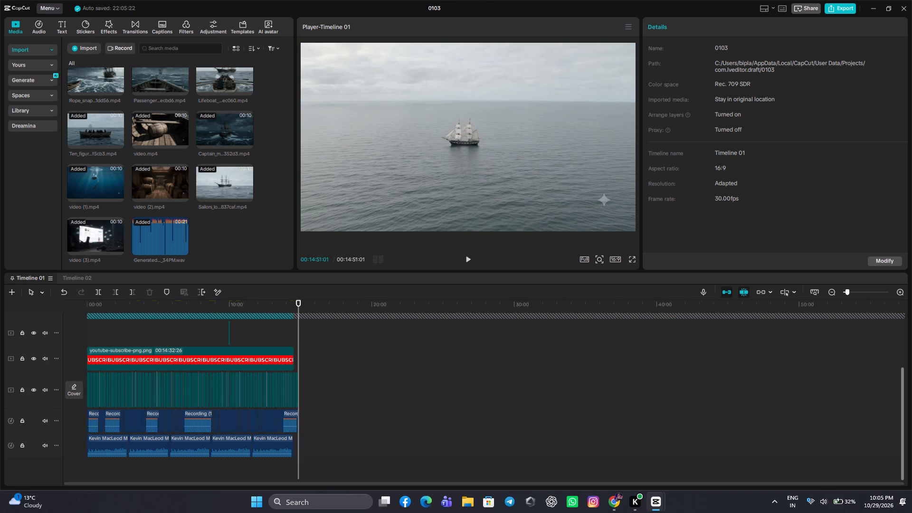
{"action": "left_click", "coordinate": [857, 294]}
{"action": "left_click", "coordinate": [858, 288]}
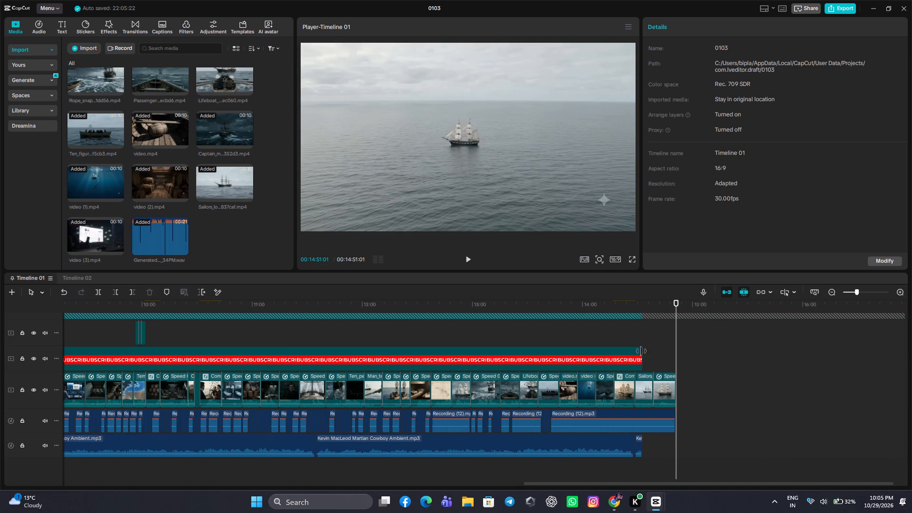
{"action": "left_click", "coordinate": [629, 355]}
{"action": "left_click_drag", "start_coordinate": [643, 351], "coordinate": [673, 358]}
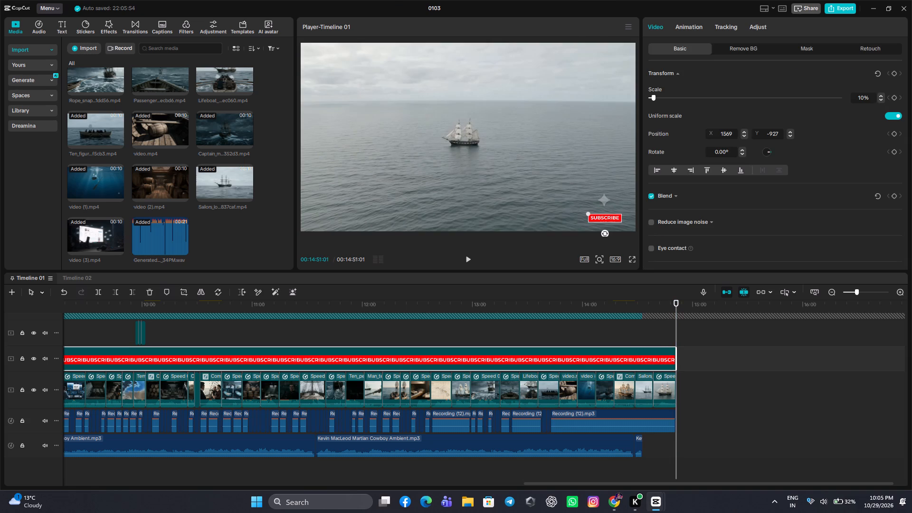
Extend the last Kevin MacLeod Martian Cowboy Ambient.mp3 clip to the end of the video.
{"action": "left_click", "coordinate": [639, 443]}
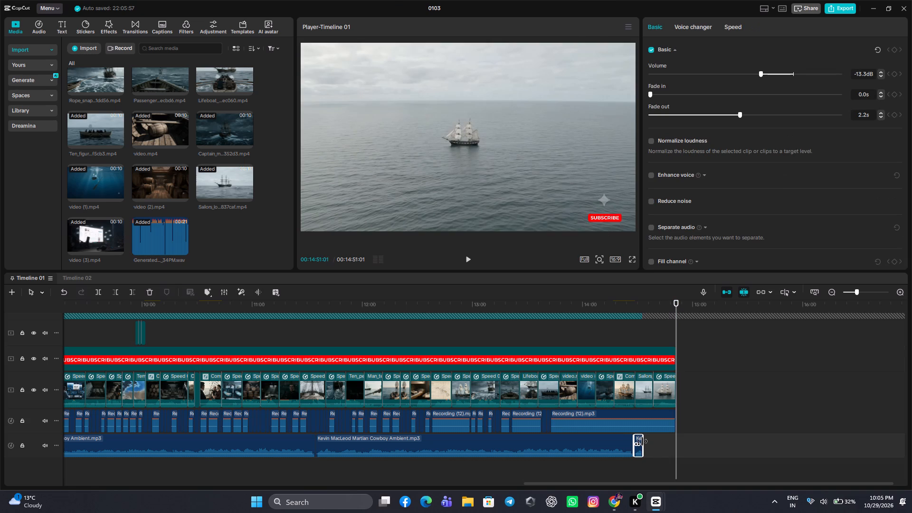
{"action": "left_click_drag", "start_coordinate": [642, 441], "coordinate": [672, 443]}
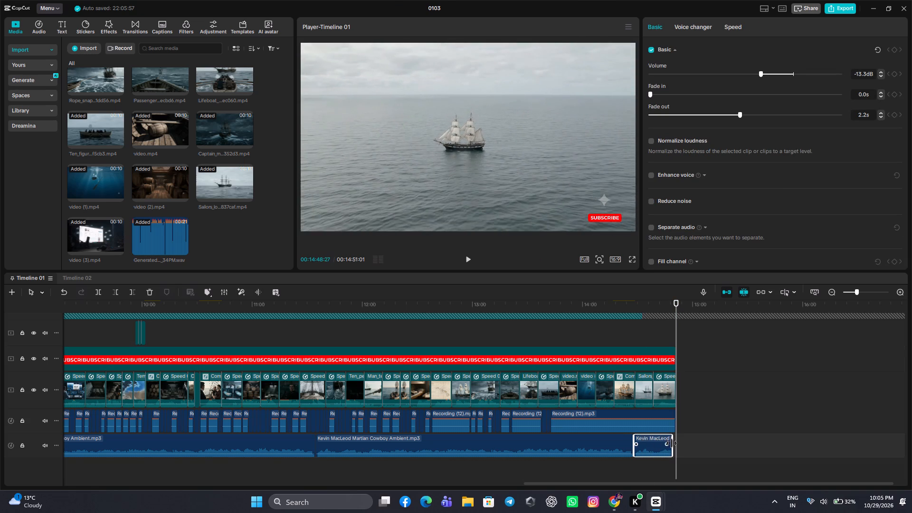
{"action": "left_click_drag", "start_coordinate": [672, 443], "coordinate": [674, 445]}
Return the playhead to the video's end at 00:14:51:01 and unhide the topmost overlay track.
{"action": "left_click", "coordinate": [661, 337]}
{"action": "left_click_drag", "start_coordinate": [661, 337], "coordinate": [664, 339]}
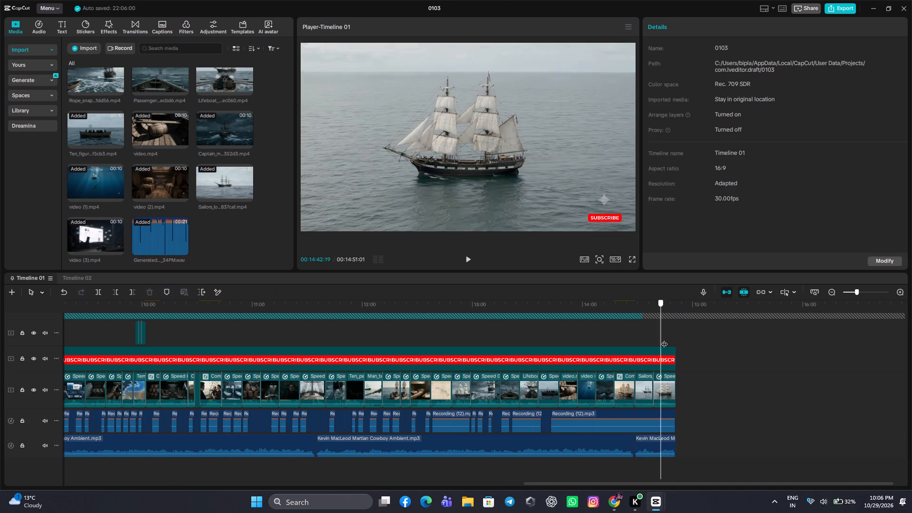
{"action": "left_click_drag", "start_coordinate": [664, 339], "coordinate": [680, 355]}
{"action": "scroll", "coordinate": [685, 361], "scroll_direction": "up", "scroll_amount": 10}
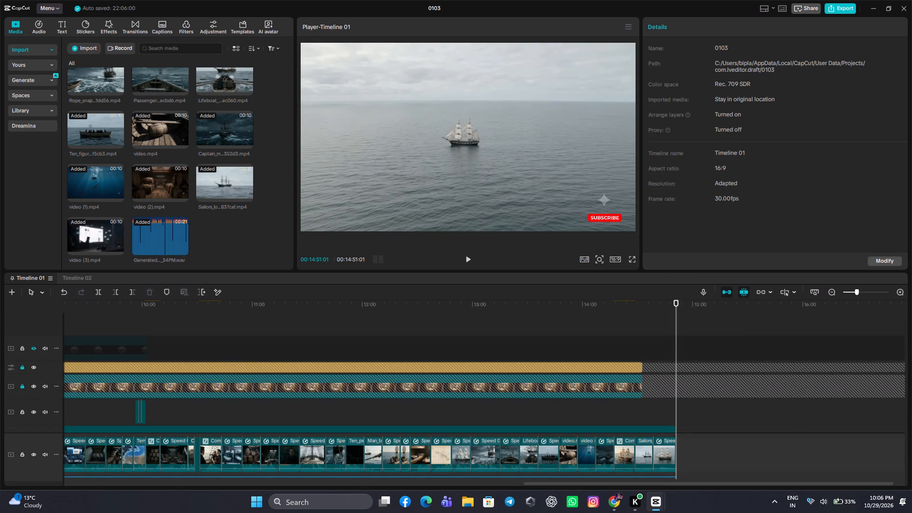
{"action": "left_click", "coordinate": [32, 345]}
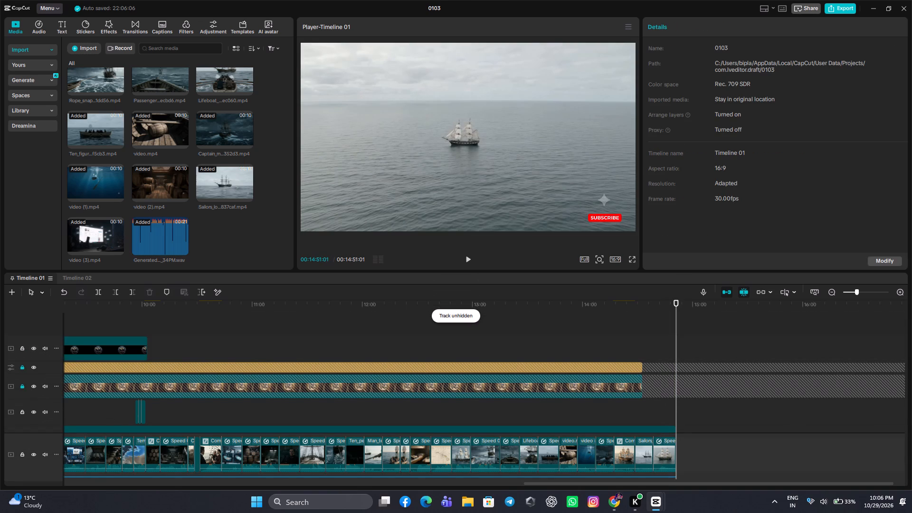
Unlock the adjustment track, extend its layer to the video's end and relock it, also unlocking the circular logo overlay's track below.
{"action": "left_click", "coordinate": [22, 370]}
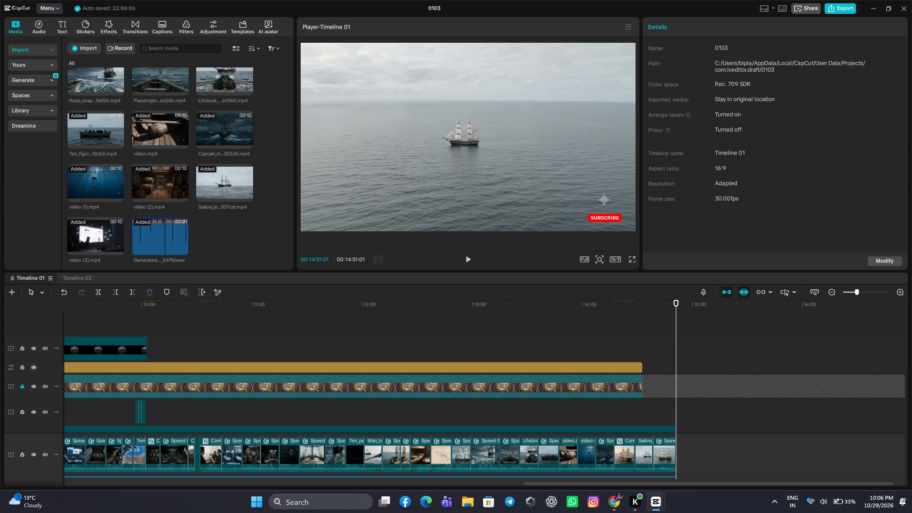
{"action": "left_click", "coordinate": [630, 371]}
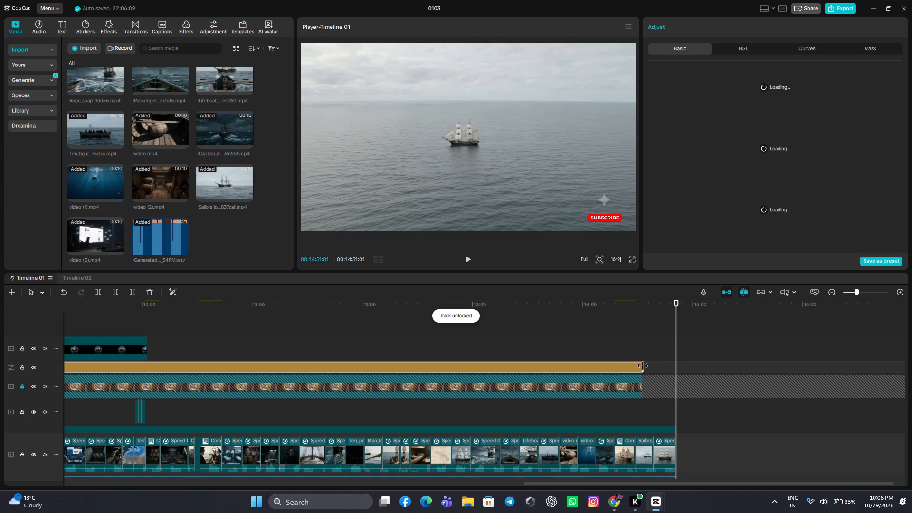
{"action": "left_click_drag", "start_coordinate": [644, 366], "coordinate": [673, 370]}
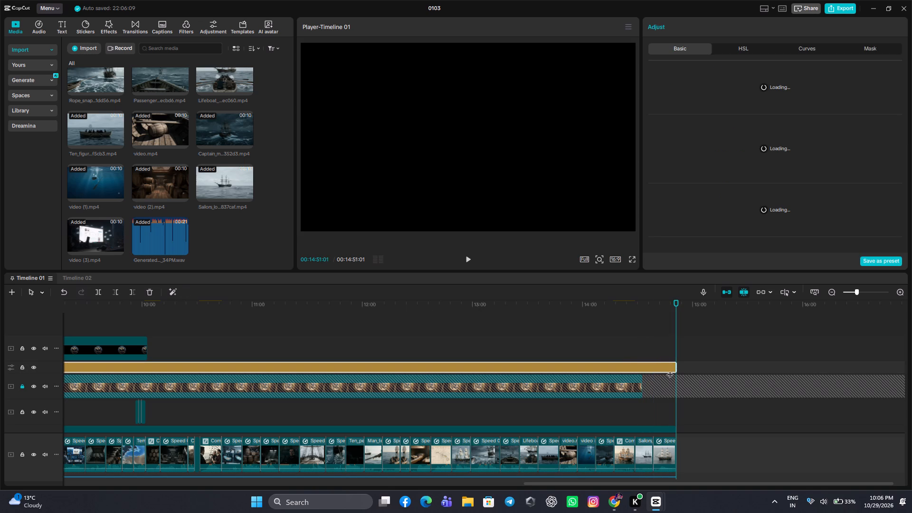
{"action": "left_click", "coordinate": [24, 385]}
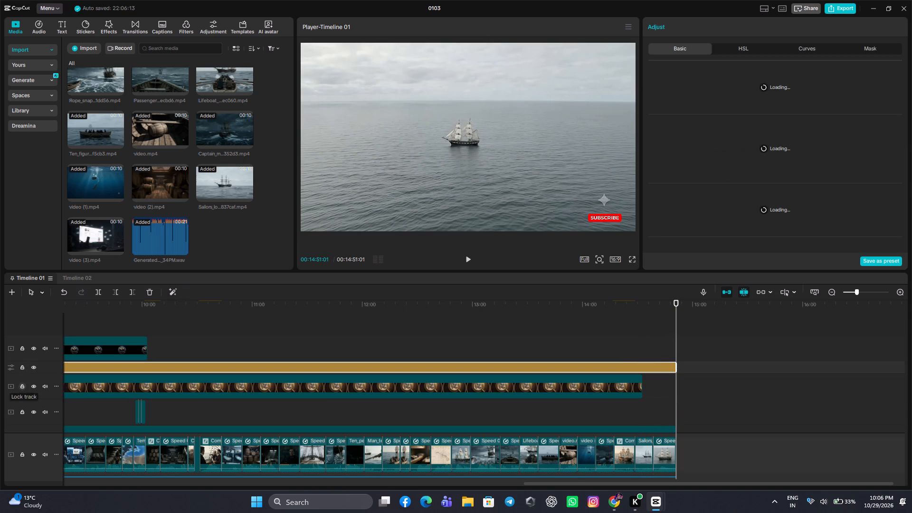
{"action": "left_click", "coordinate": [24, 370]}
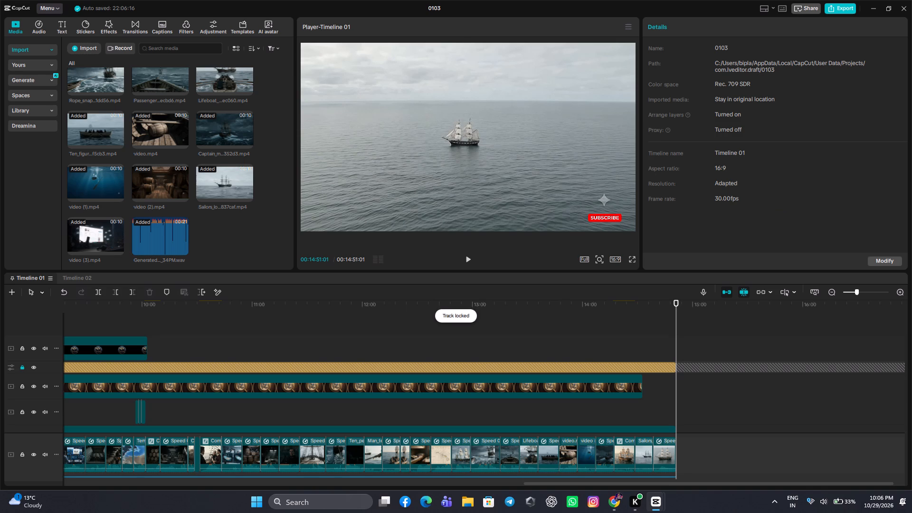
Extend the circular logo overlay to the end of the video at 00:14:51:01 and lock its track.
{"action": "left_click", "coordinate": [614, 381]}
{"action": "left_click_drag", "start_coordinate": [643, 383], "coordinate": [672, 387]}
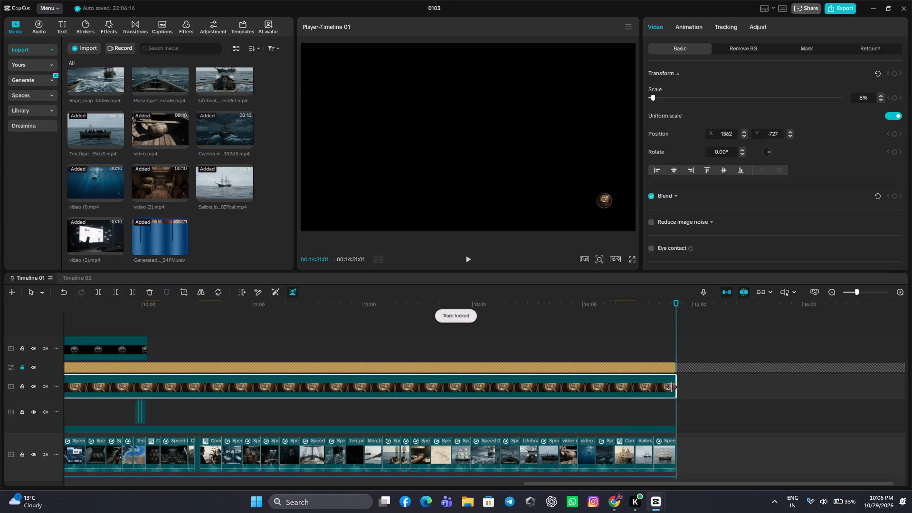
{"action": "left_click_drag", "start_coordinate": [672, 387], "coordinate": [673, 387]}
{"action": "left_click", "coordinate": [24, 384]}
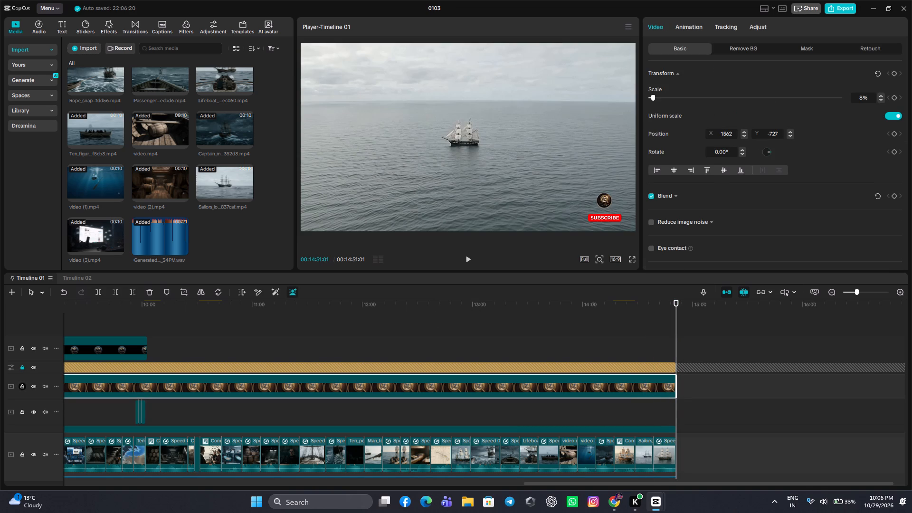
Lock the track holding the red SUBSCRIBE overlay.
{"action": "scroll", "coordinate": [605, 373], "scroll_direction": "down", "scroll_amount": 9}
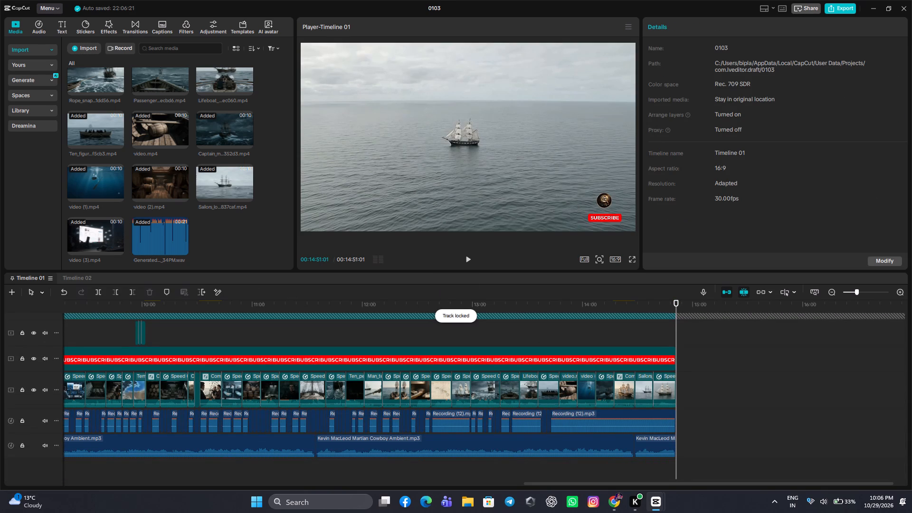
{"action": "left_click", "coordinate": [25, 360]}
Check the extended tracks across the timeline, and export Timeline 01 as an mp4 video at 1080P resolution.
{"action": "scroll", "coordinate": [597, 363], "scroll_direction": "up", "scroll_amount": 4}
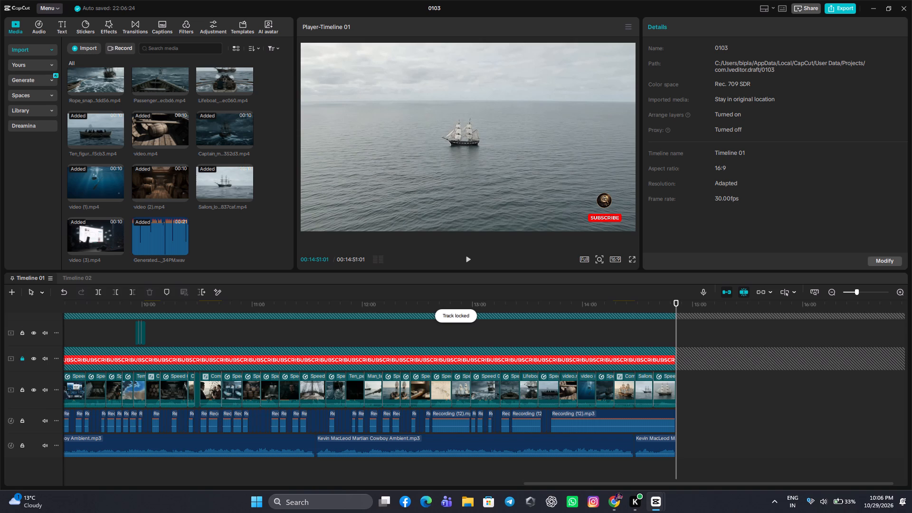
{"action": "scroll", "coordinate": [589, 361], "scroll_direction": "up", "scroll_amount": 10}
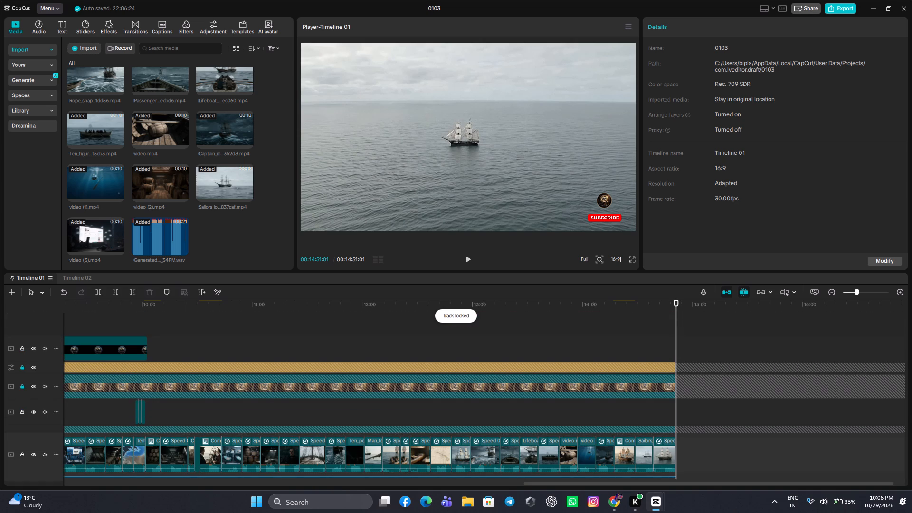
{"action": "left_click", "coordinate": [856, 292]}
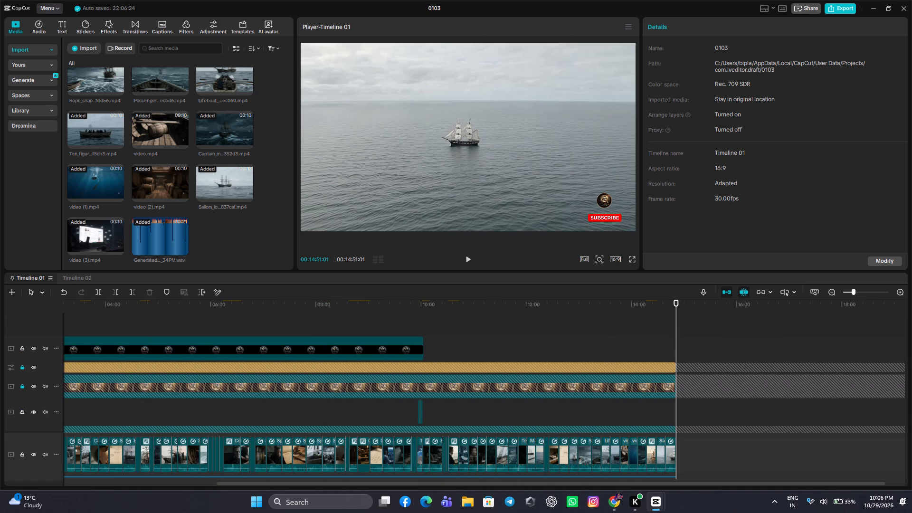
{"action": "scroll", "coordinate": [463, 391], "scroll_direction": "down", "scroll_amount": 10}
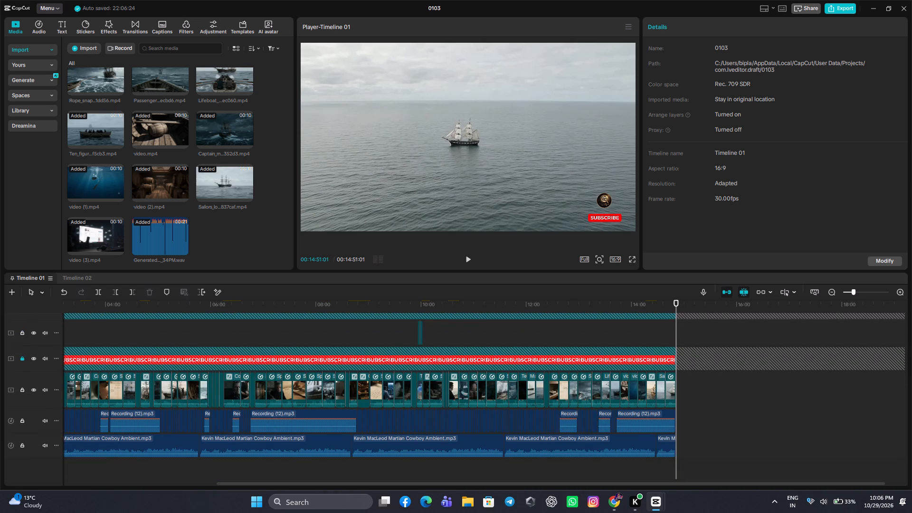
{"action": "left_click", "coordinate": [832, 10]}
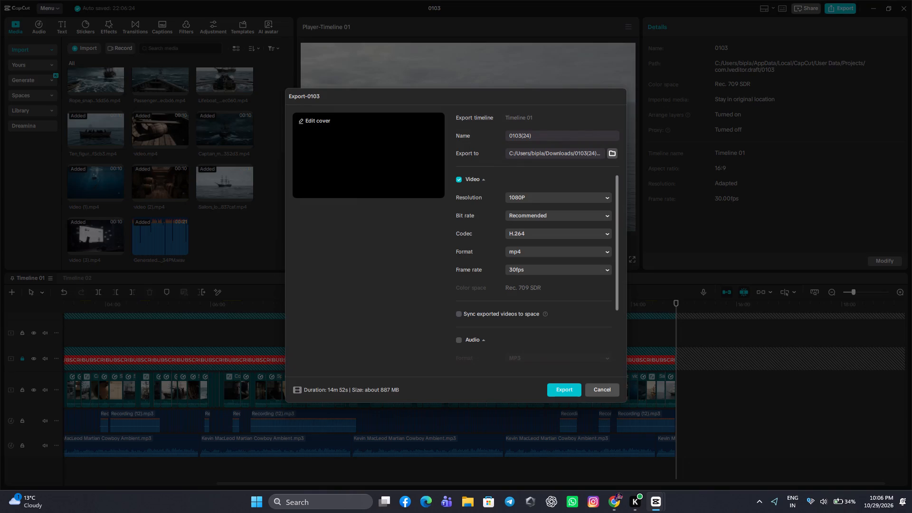
{"action": "left_click", "coordinate": [531, 201]}
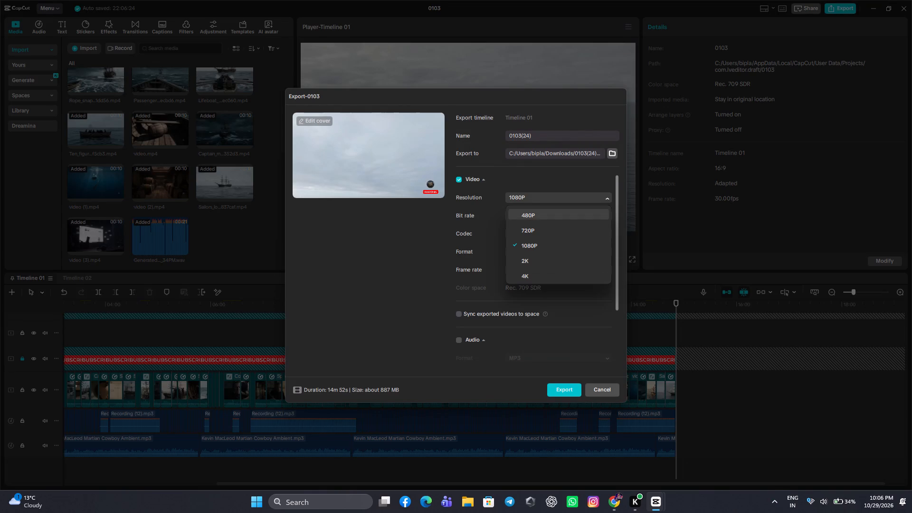
{"action": "left_click", "coordinate": [551, 245]}
{"action": "left_click", "coordinate": [570, 386]}
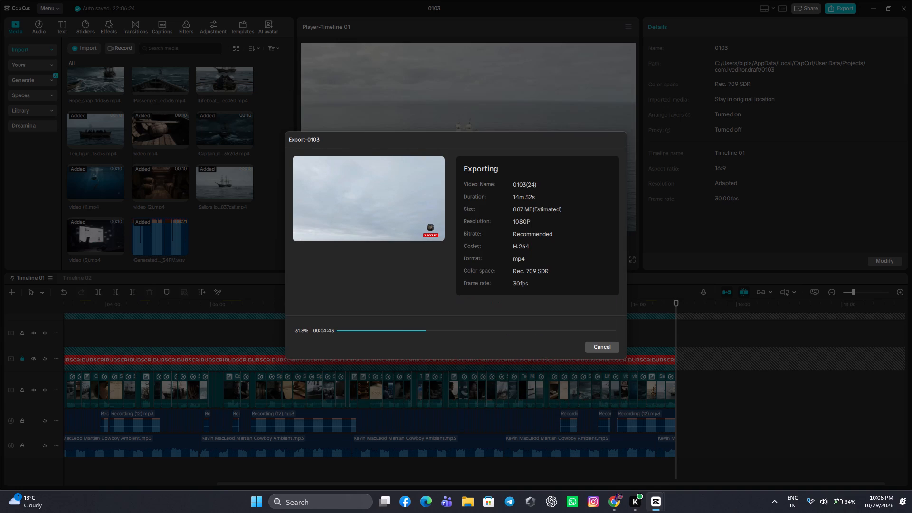